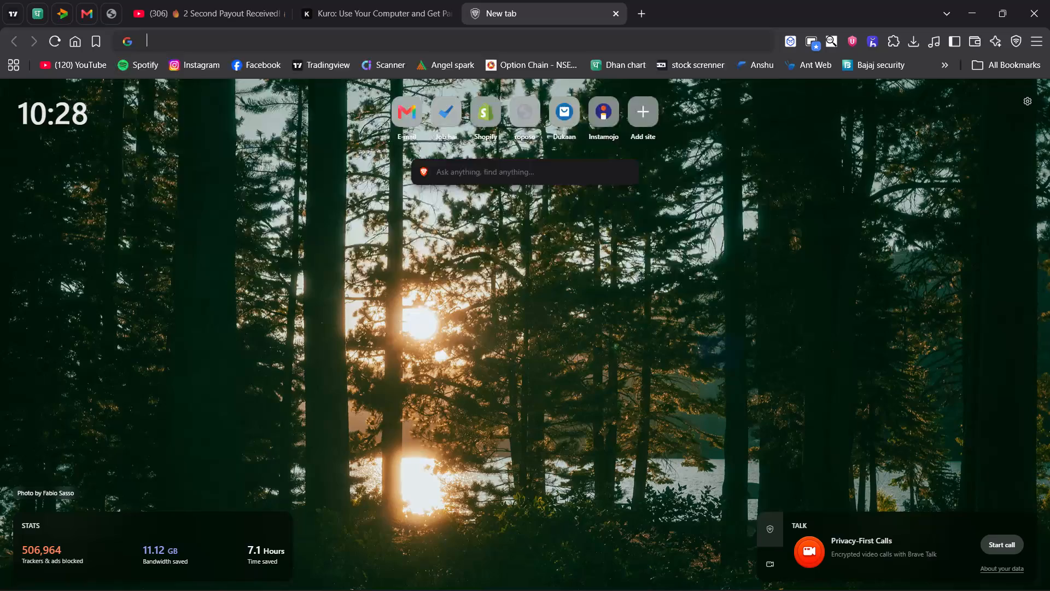
Open the Canva website.
type("can")
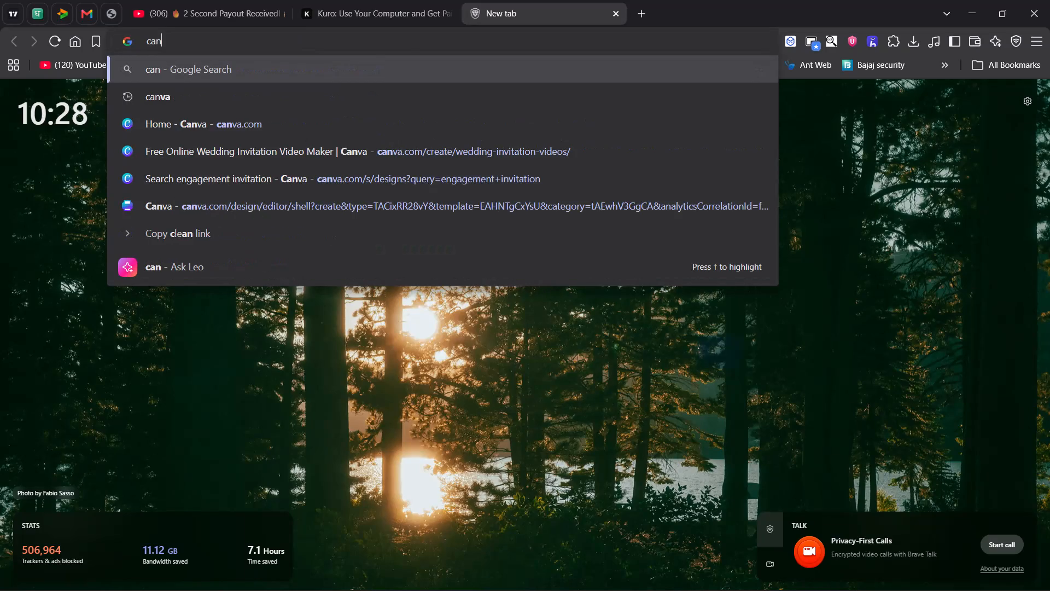
left_click(287, 151)
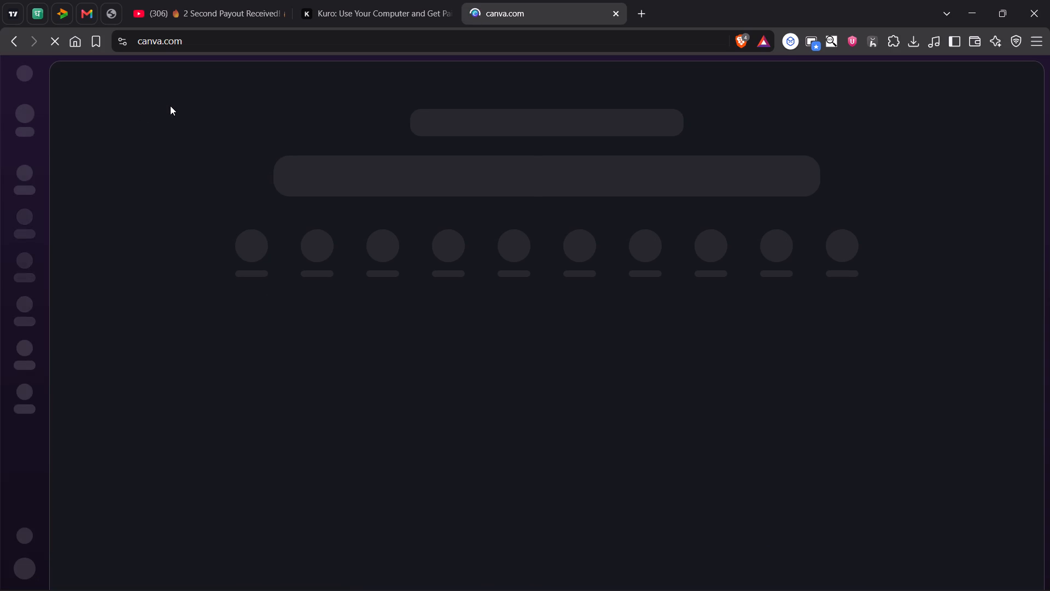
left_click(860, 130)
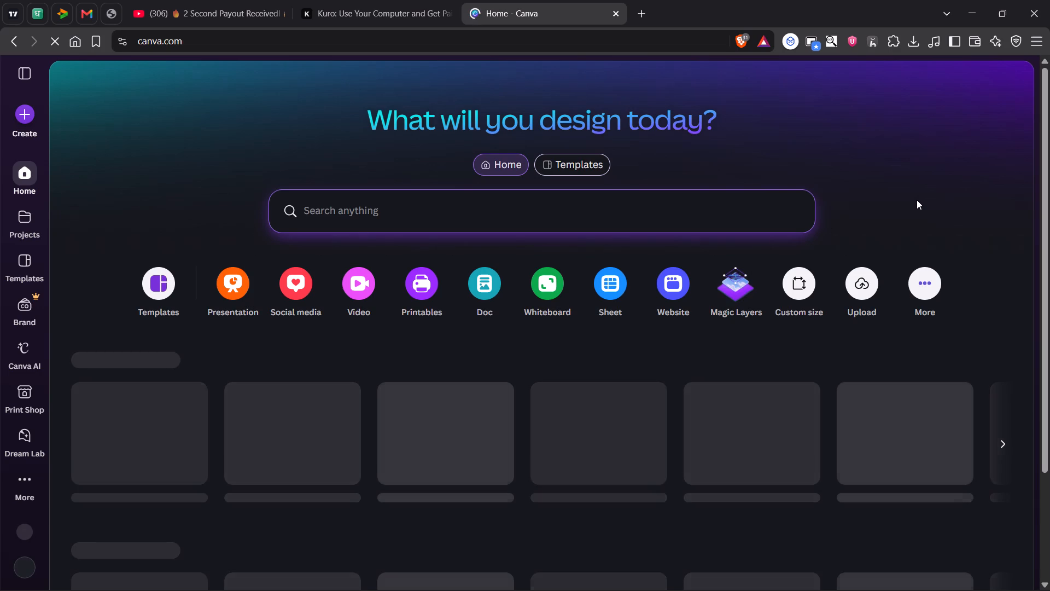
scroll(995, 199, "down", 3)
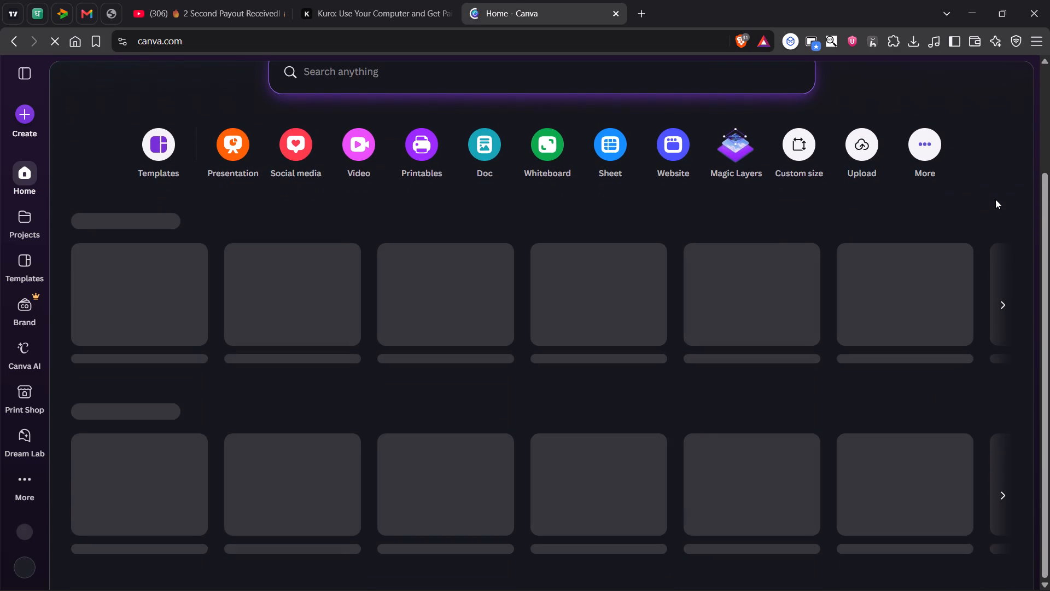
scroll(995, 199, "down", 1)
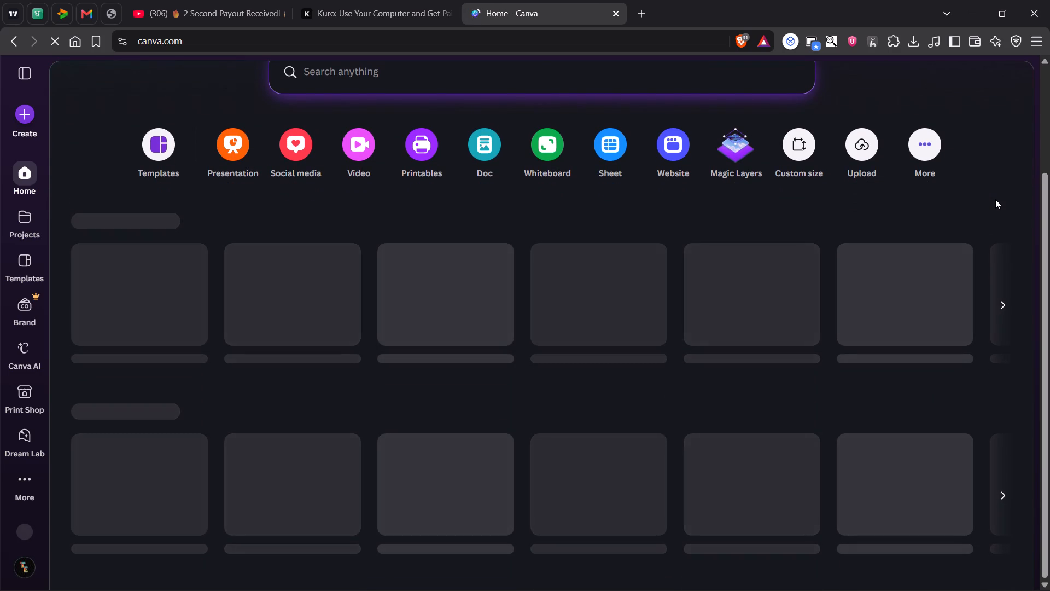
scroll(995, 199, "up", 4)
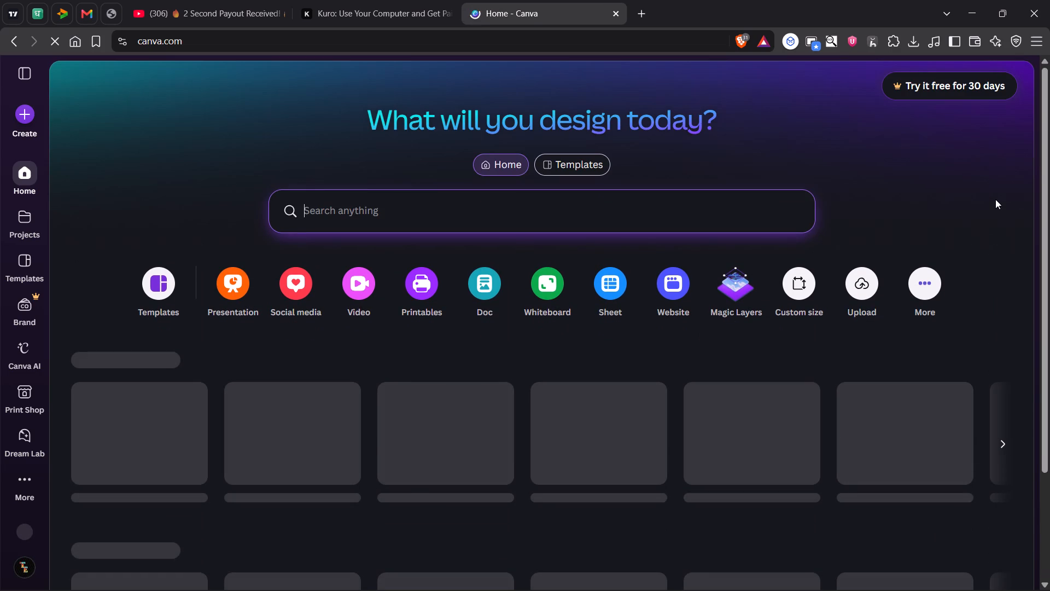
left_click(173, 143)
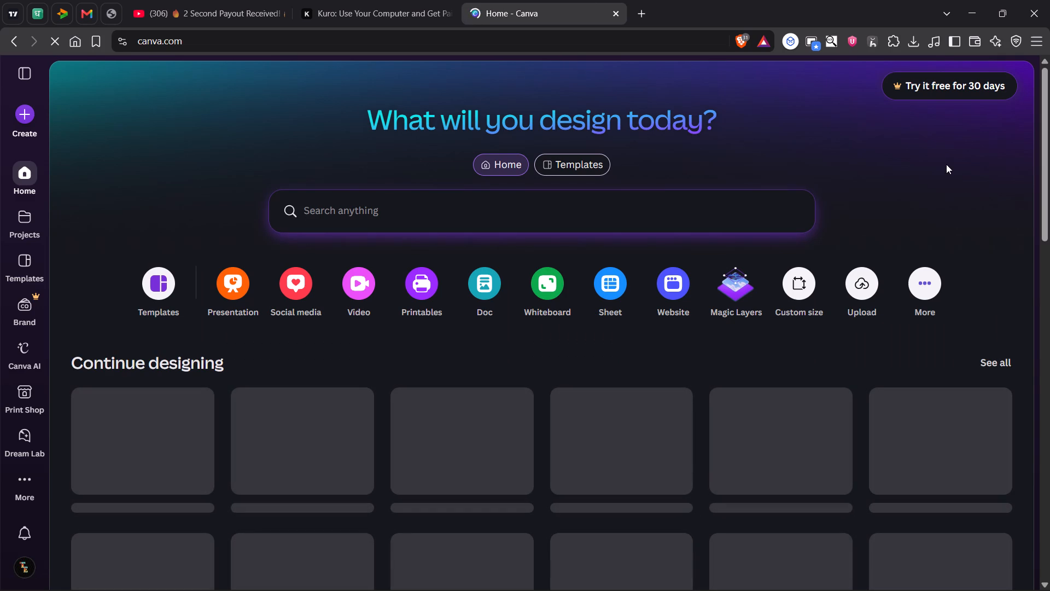
Close the YouTube browser tab, keeping Canva open.
left_click(277, 15)
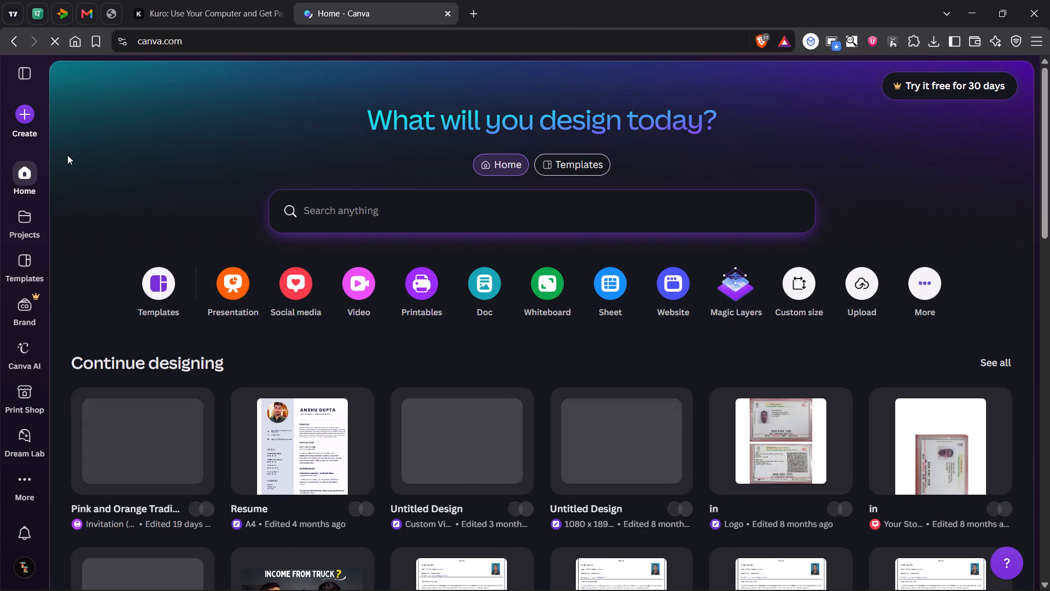
Look through the recent designs on the home page, then check the projects and the "deepak sir" folder.
scroll(66, 172, "down", 4)
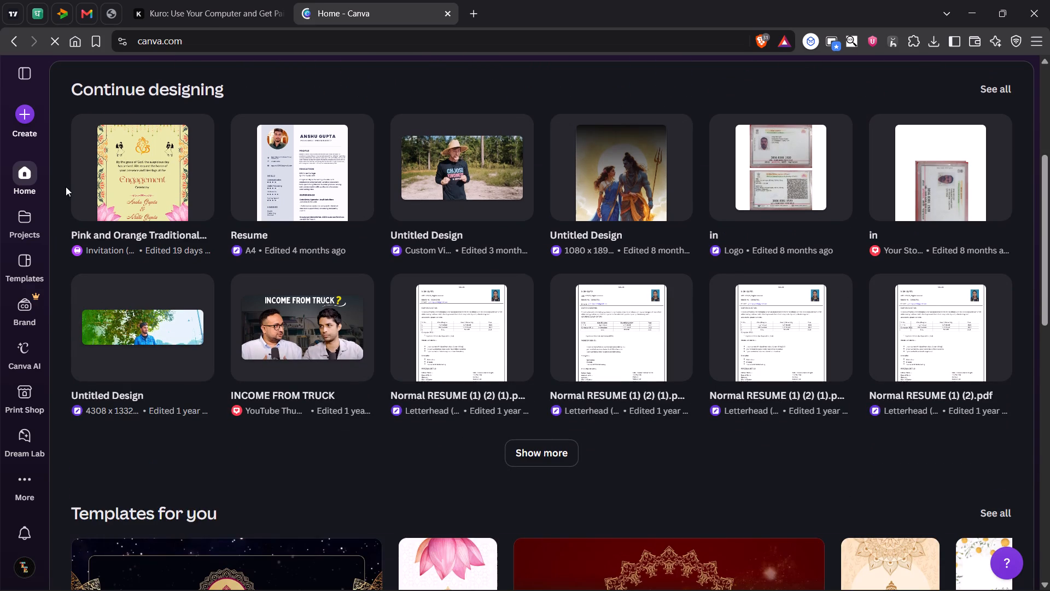
scroll(56, 187, "up", 6)
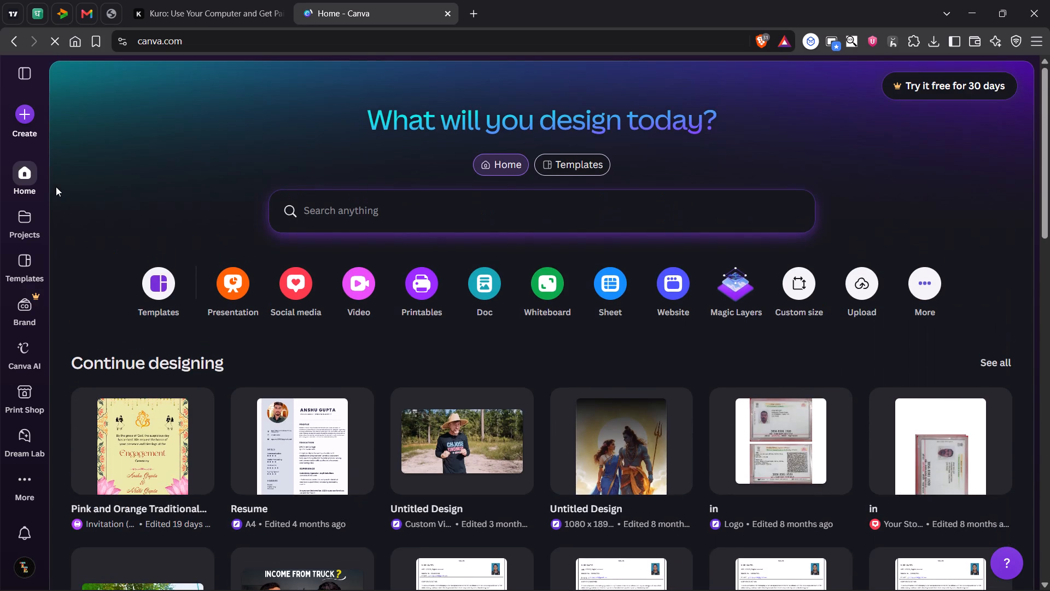
scroll(56, 187, "down", 4)
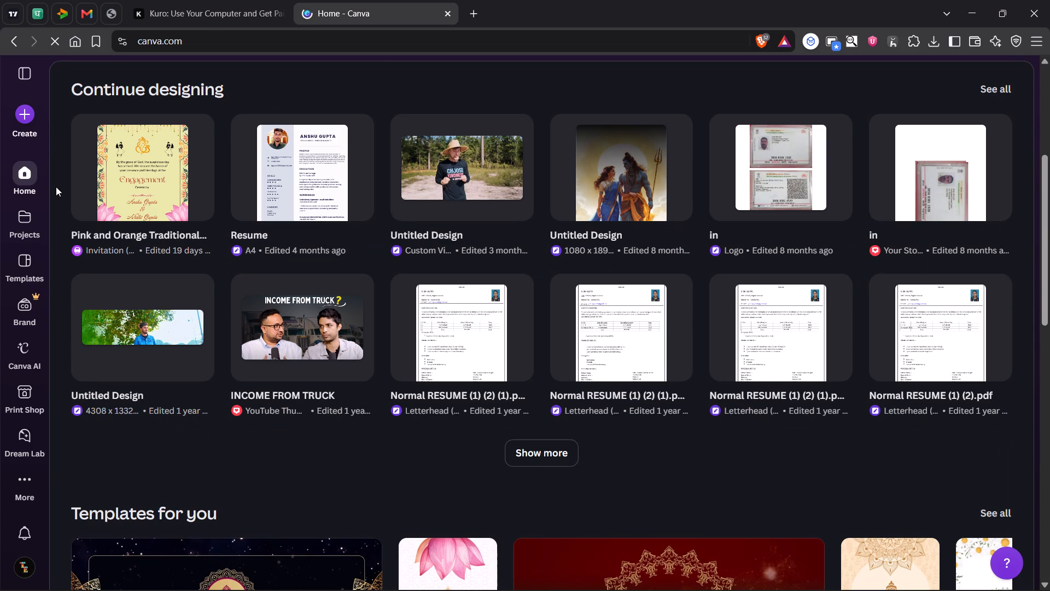
scroll(56, 187, "up", 5)
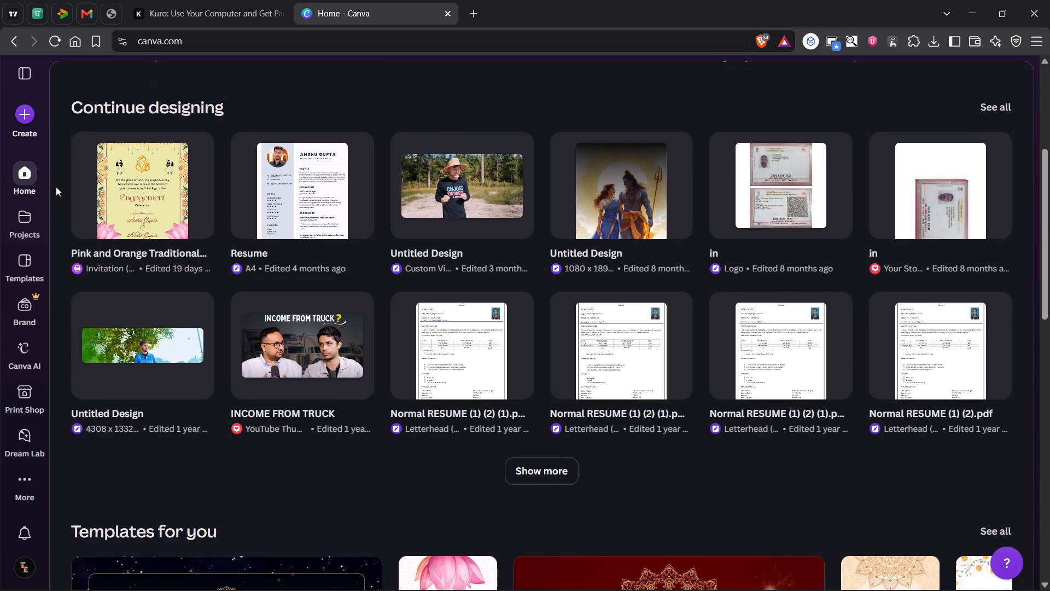
left_click(32, 211)
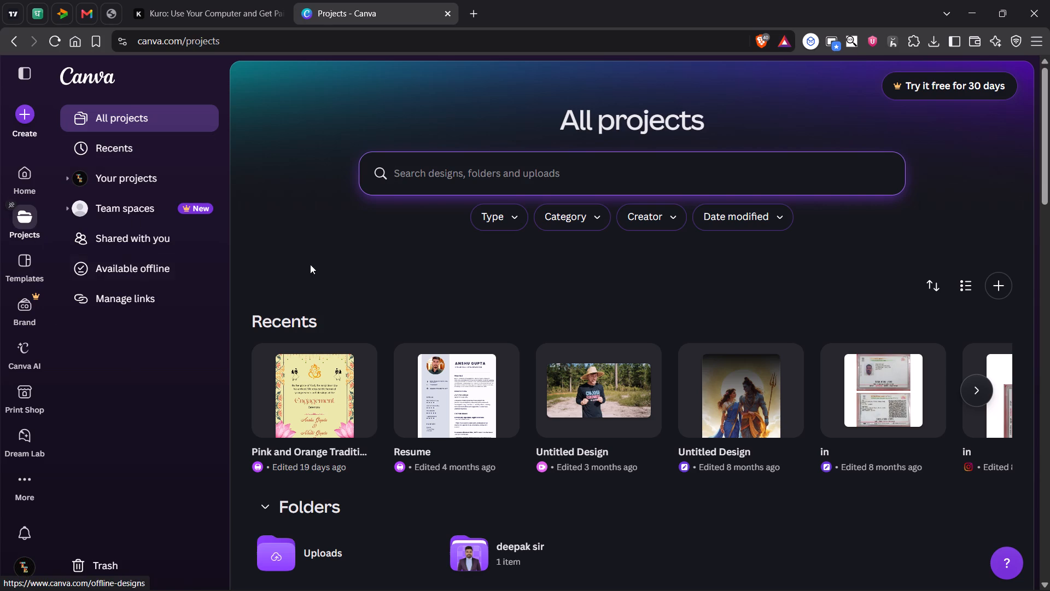
scroll(264, 229, "down", 4)
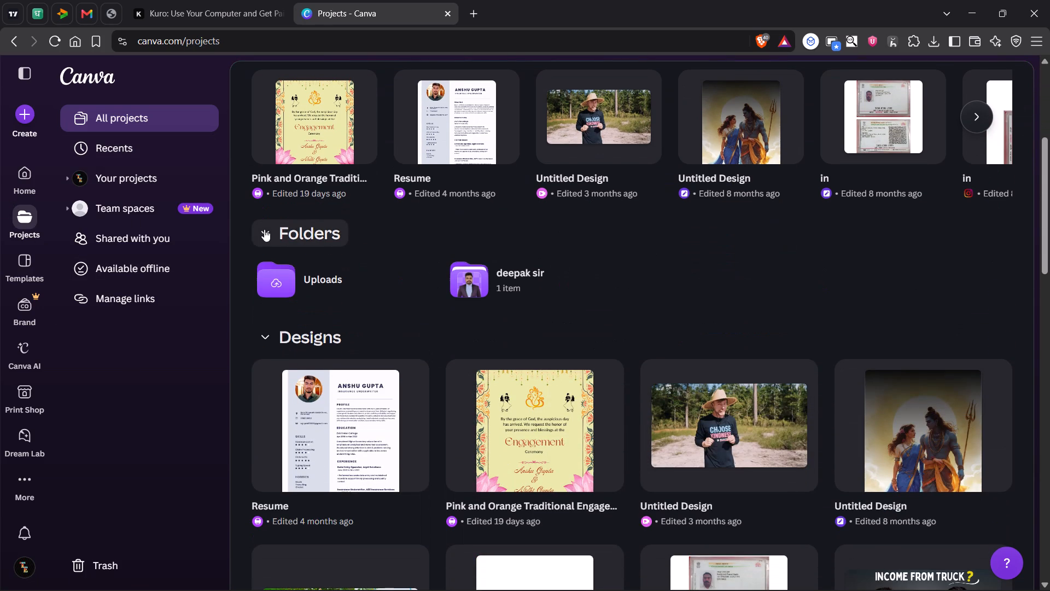
left_click(537, 283)
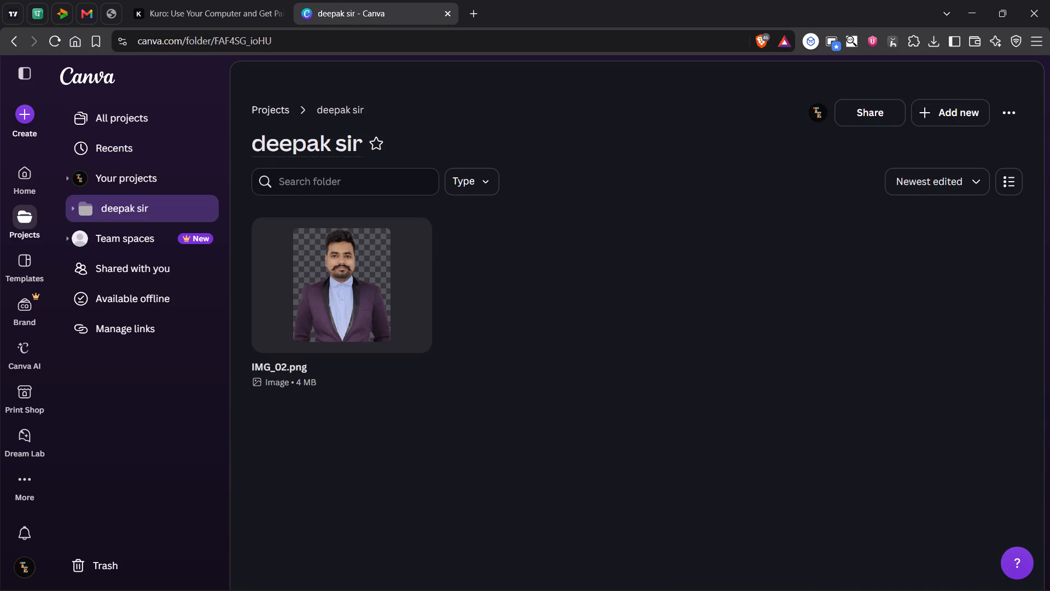
Find the YouTube thumbnail design "Graphic 1" among the recent projects and open it for editing.
left_click(138, 144)
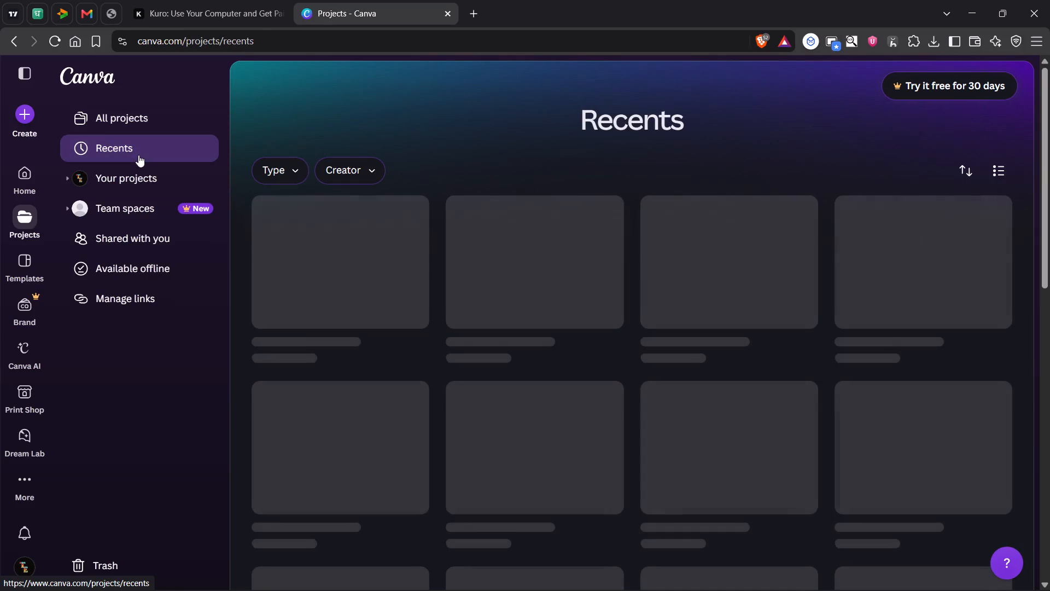
scroll(1023, 190, "down", 3)
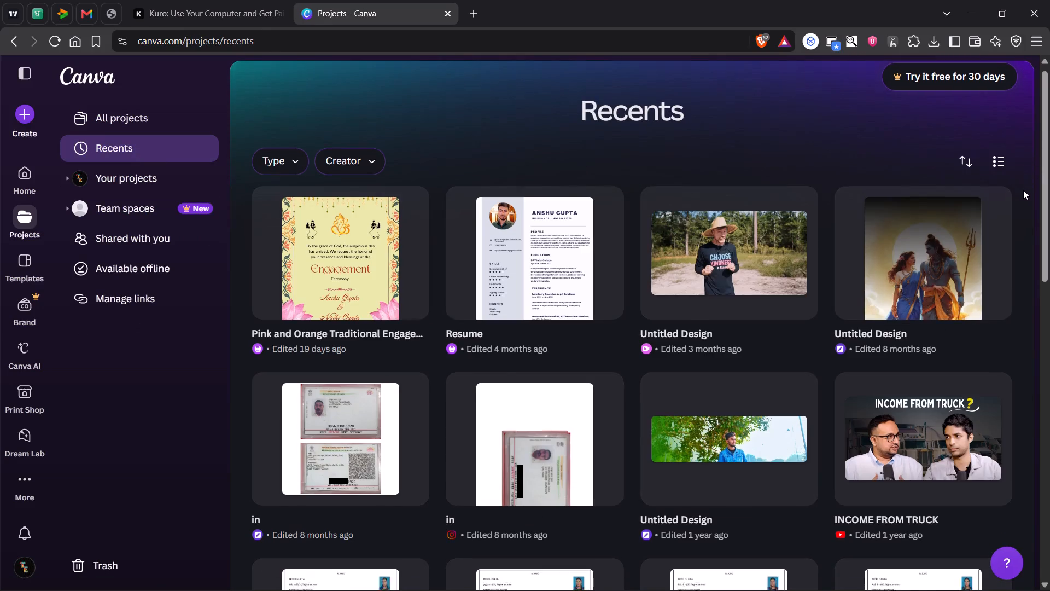
scroll(1023, 190, "down", 4)
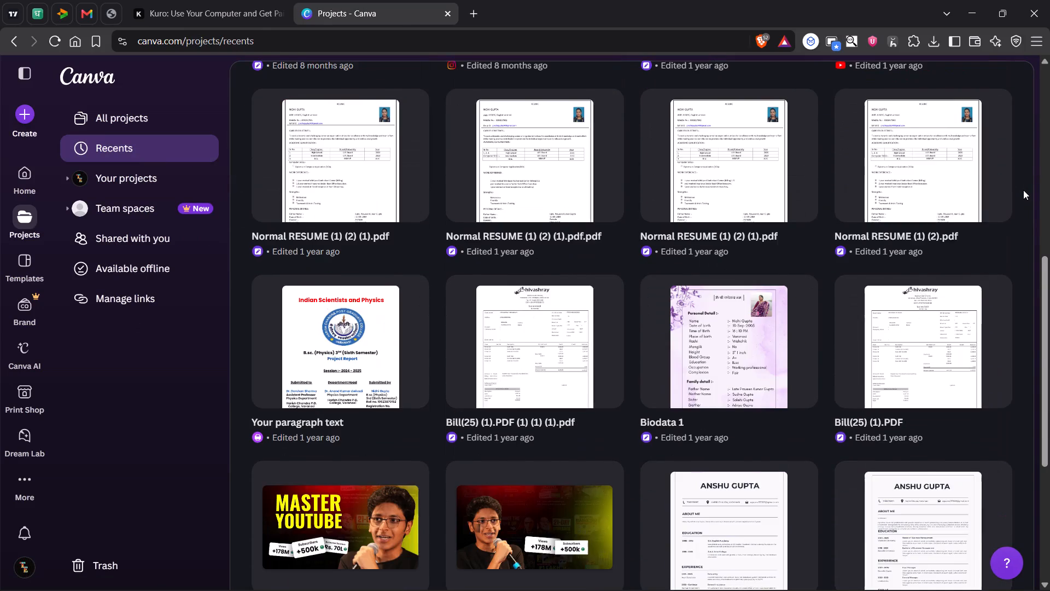
scroll(1023, 190, "down", 4)
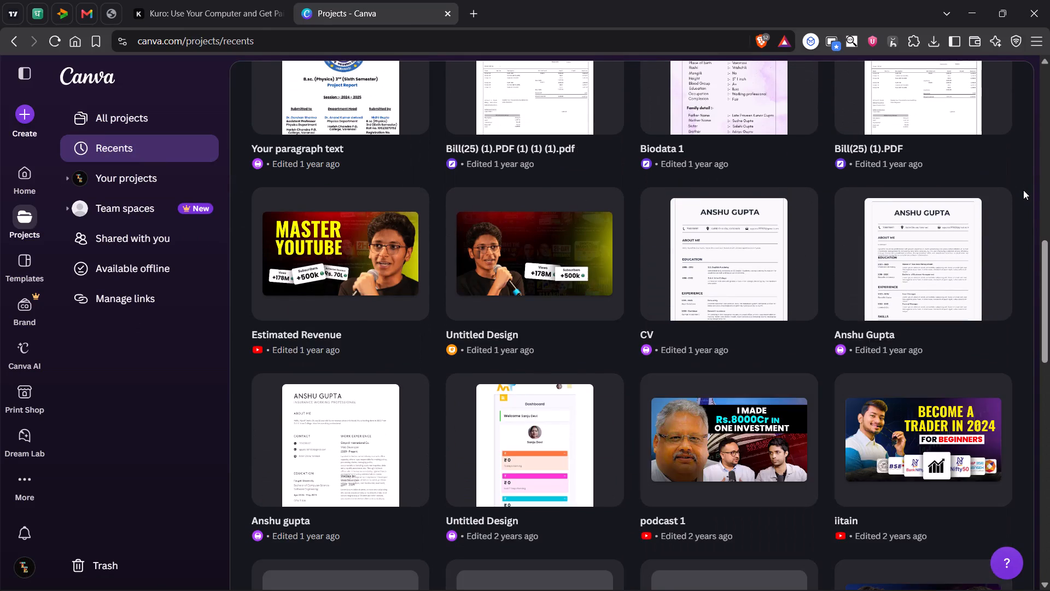
scroll(1023, 190, "down", 3)
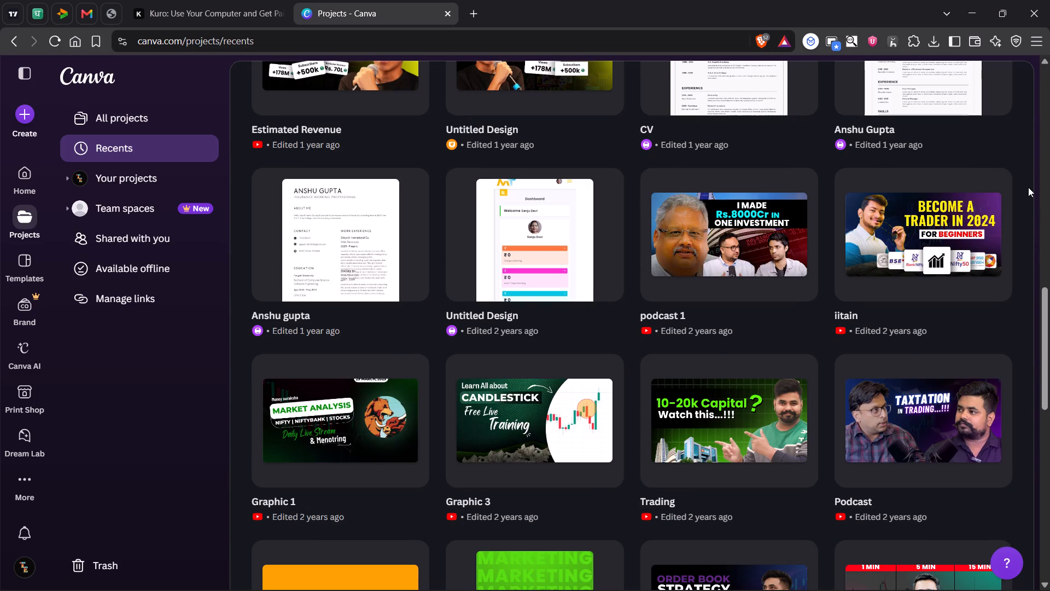
scroll(1028, 187, "down", 2)
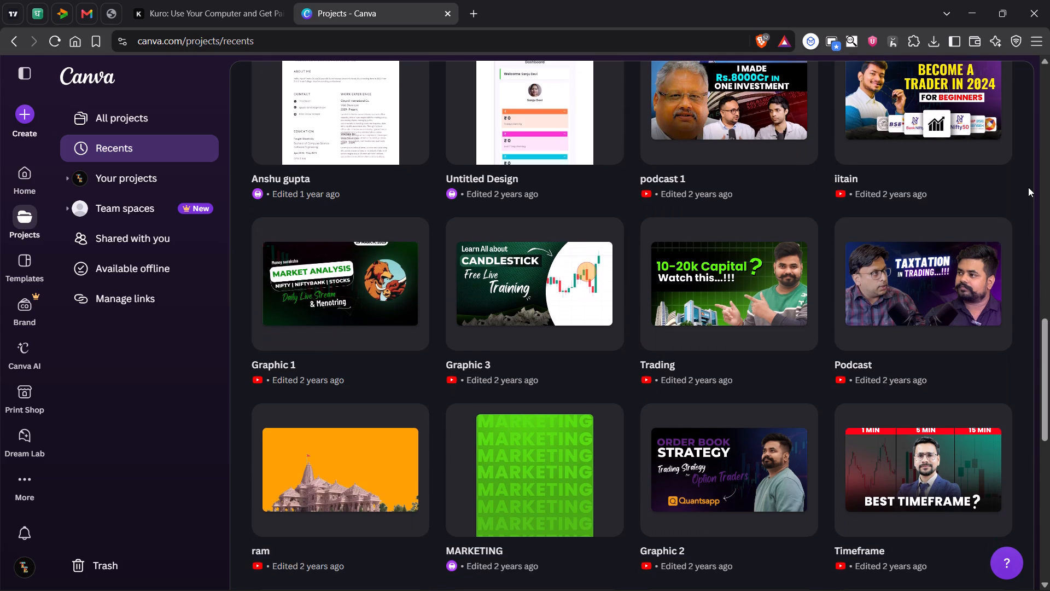
scroll(1028, 187, "down", 2)
left_click(358, 146)
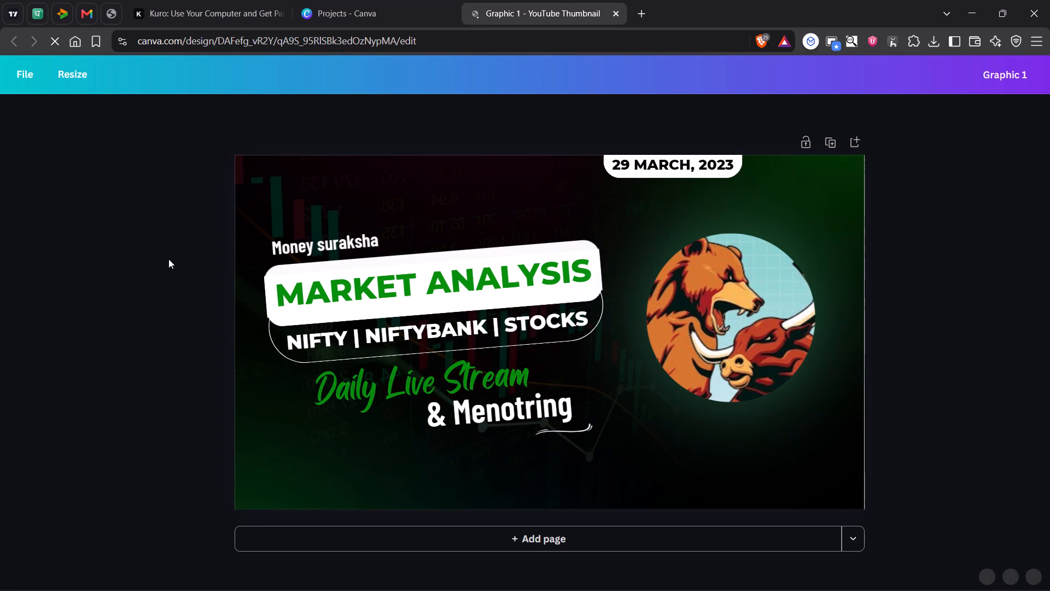
Add a blank second page to the thumbnail design.
left_click(586, 542)
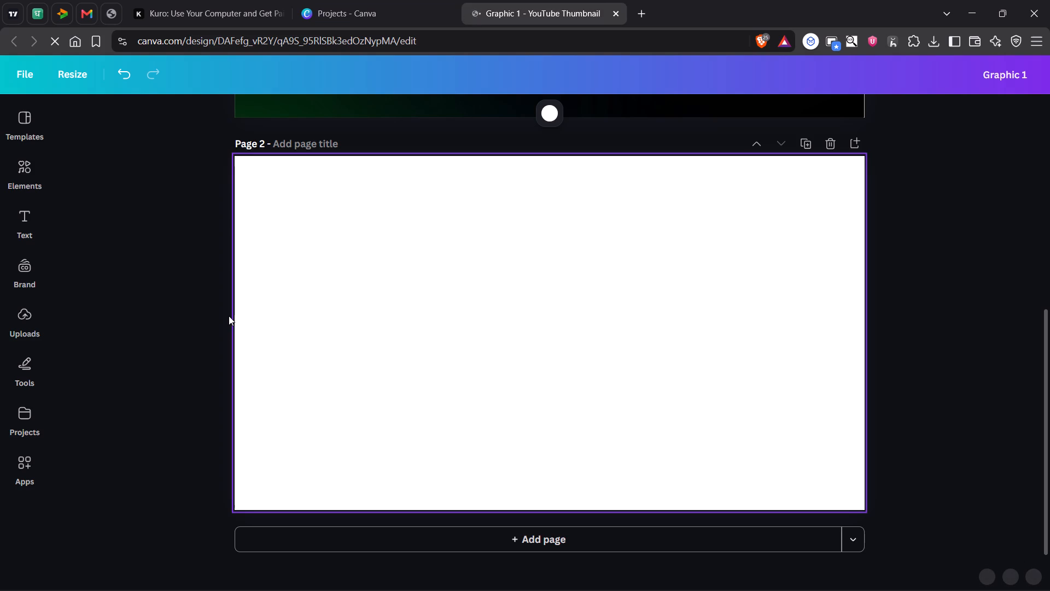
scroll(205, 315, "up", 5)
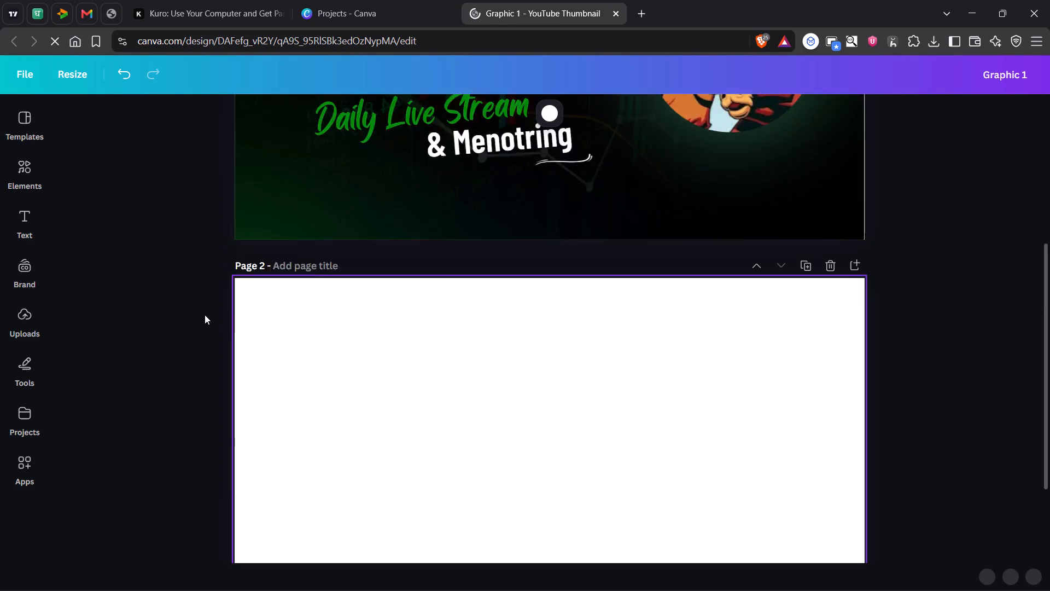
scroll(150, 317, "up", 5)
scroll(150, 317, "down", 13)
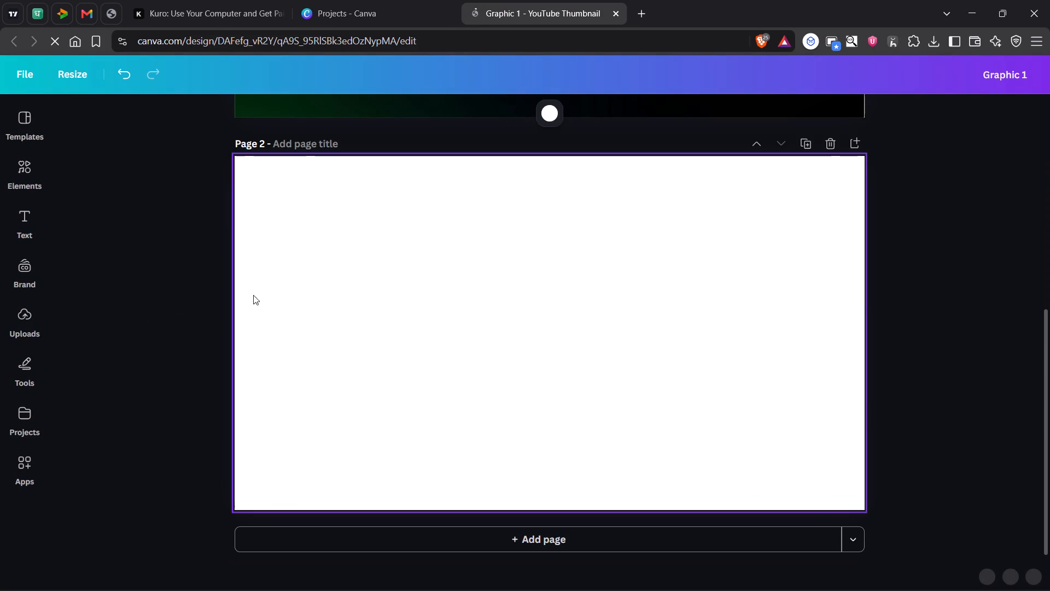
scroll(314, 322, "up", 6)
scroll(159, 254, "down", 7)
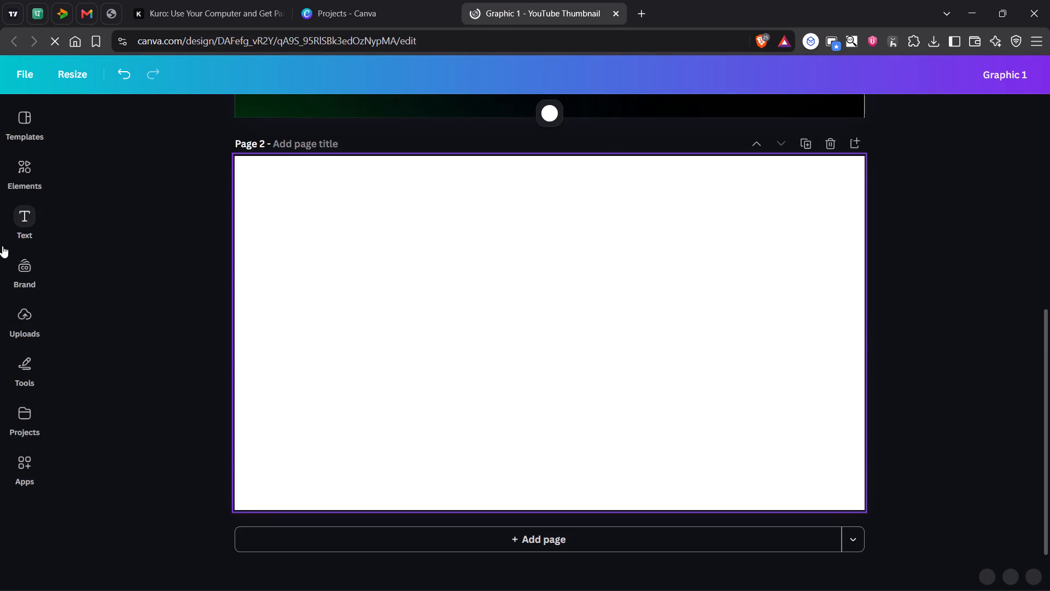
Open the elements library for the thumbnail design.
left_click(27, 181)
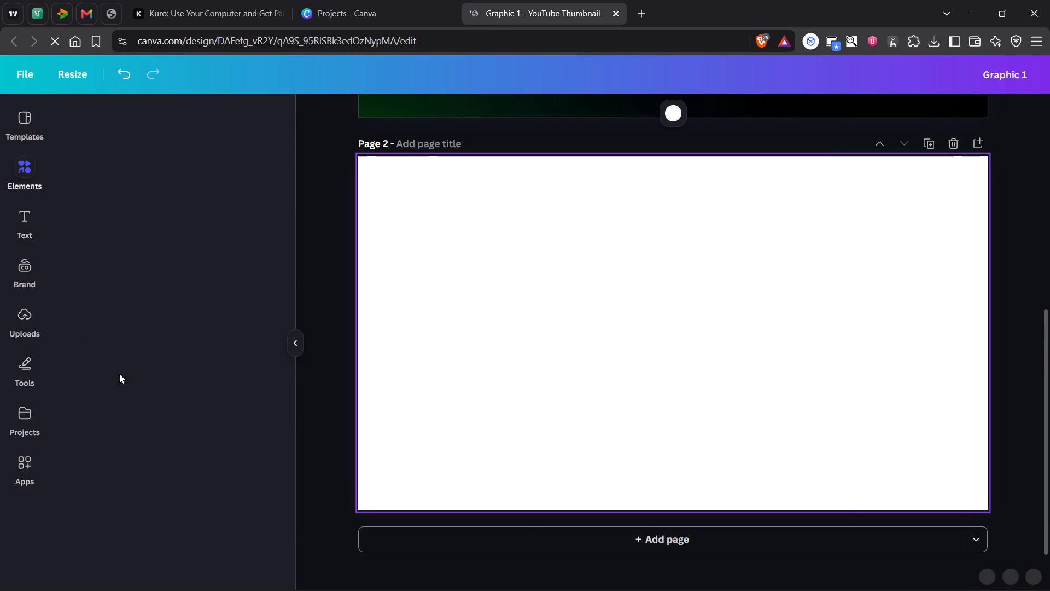
Check the computer's current Wi-Fi connection and the available networks, then return to the thumbnail design.
left_click(937, 571)
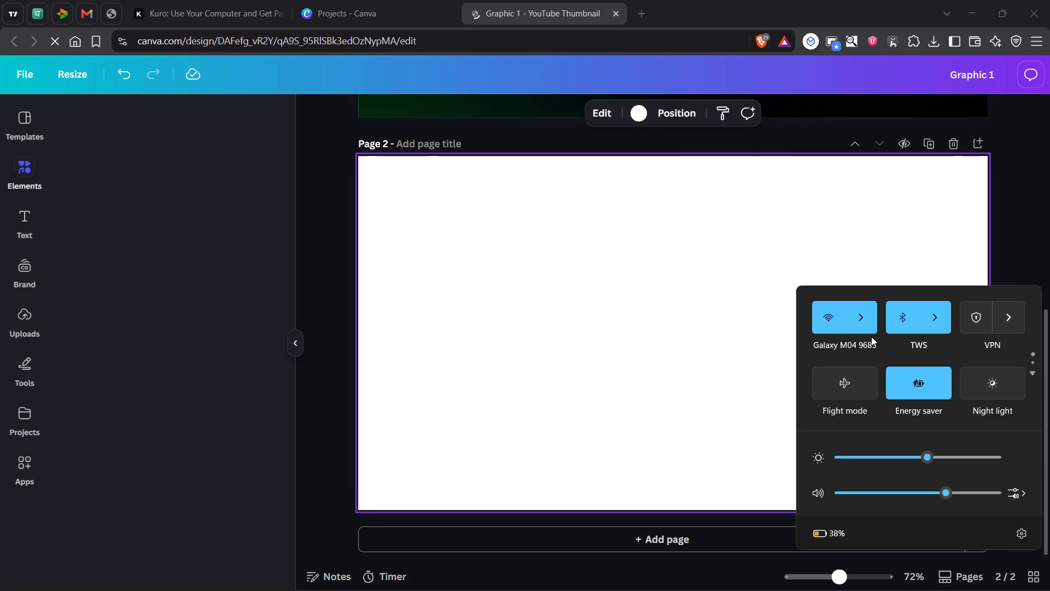
left_click(864, 315)
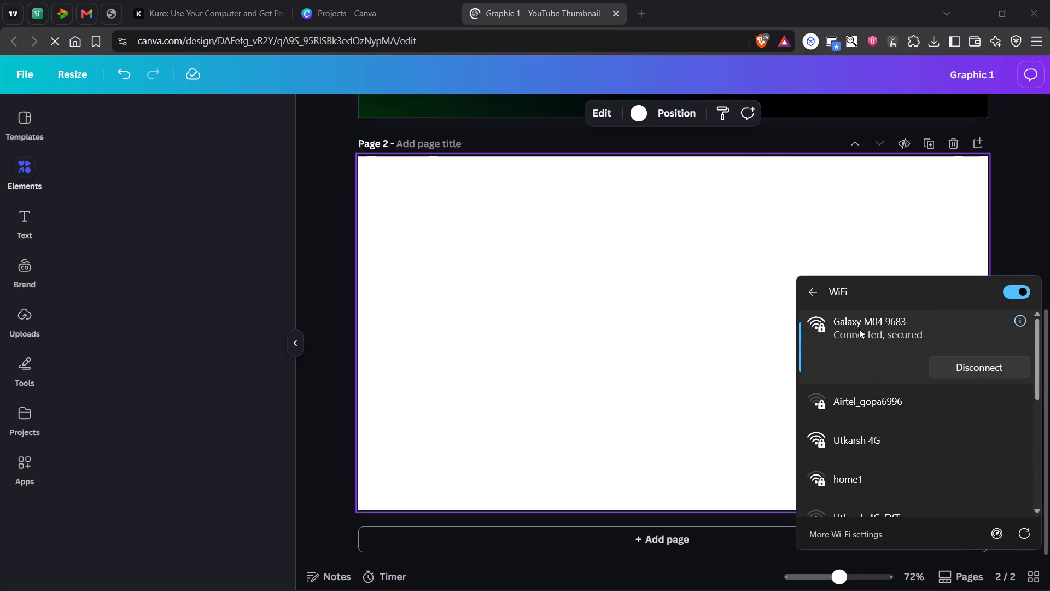
left_click(816, 290)
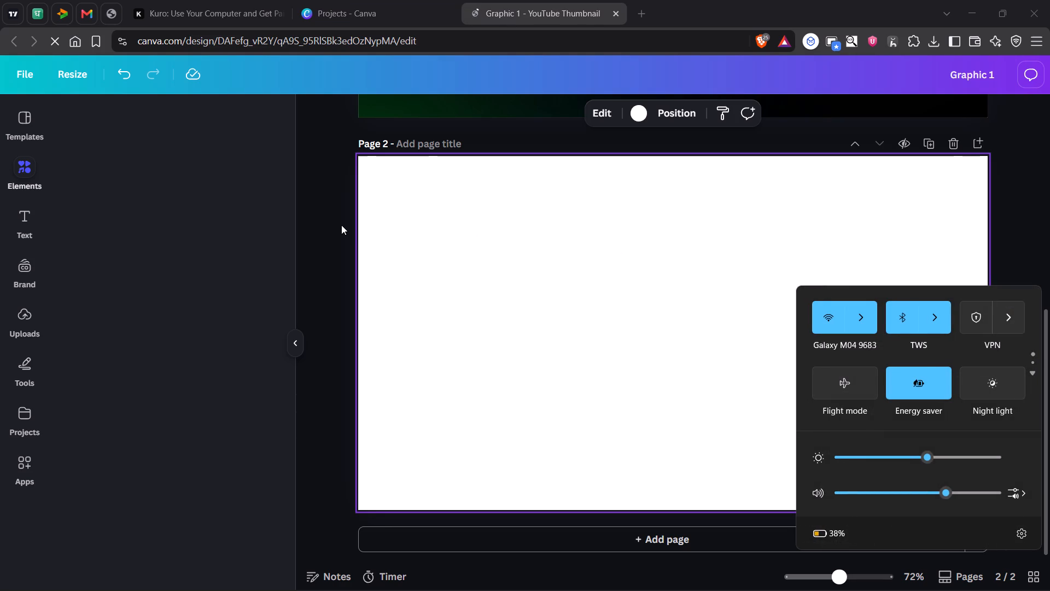
left_click(339, 224)
scroll(339, 224, "up", 5)
scroll(339, 224, "down", 6)
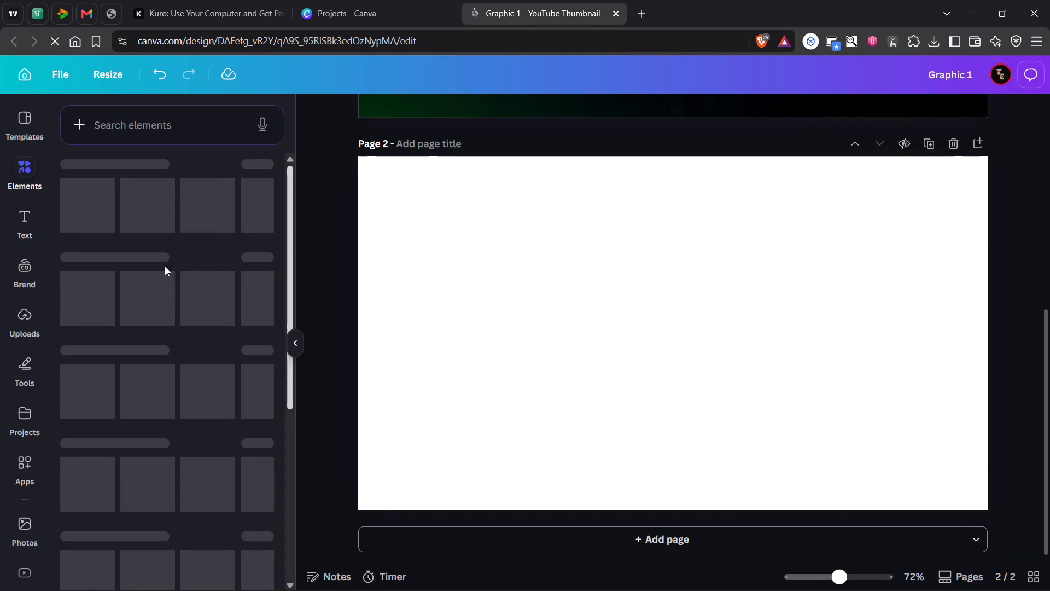
Open the library of uploaded images beside the blank second page.
left_click(36, 316)
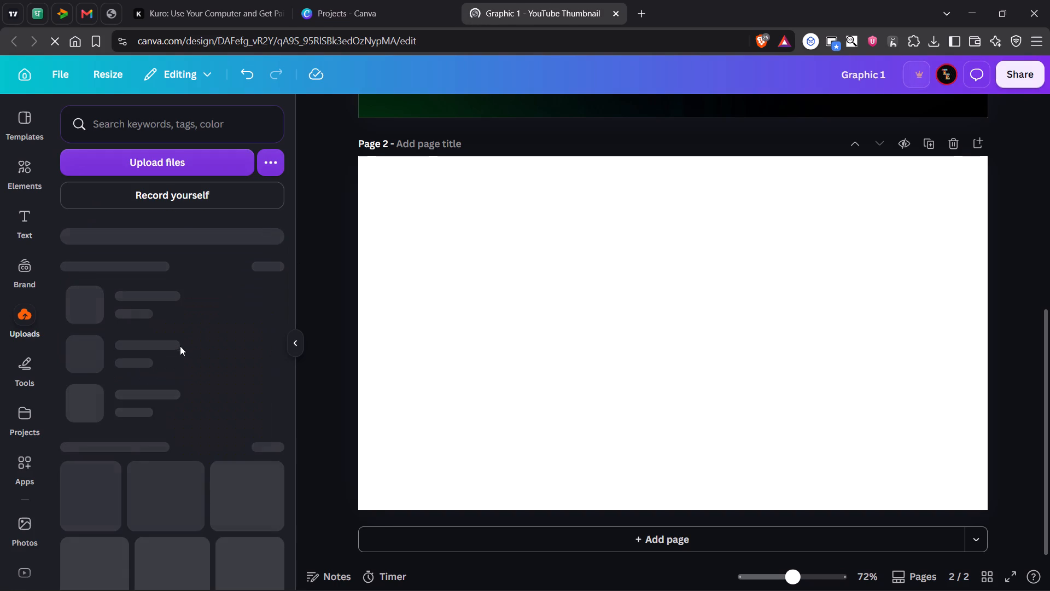
scroll(181, 342, "down", 7)
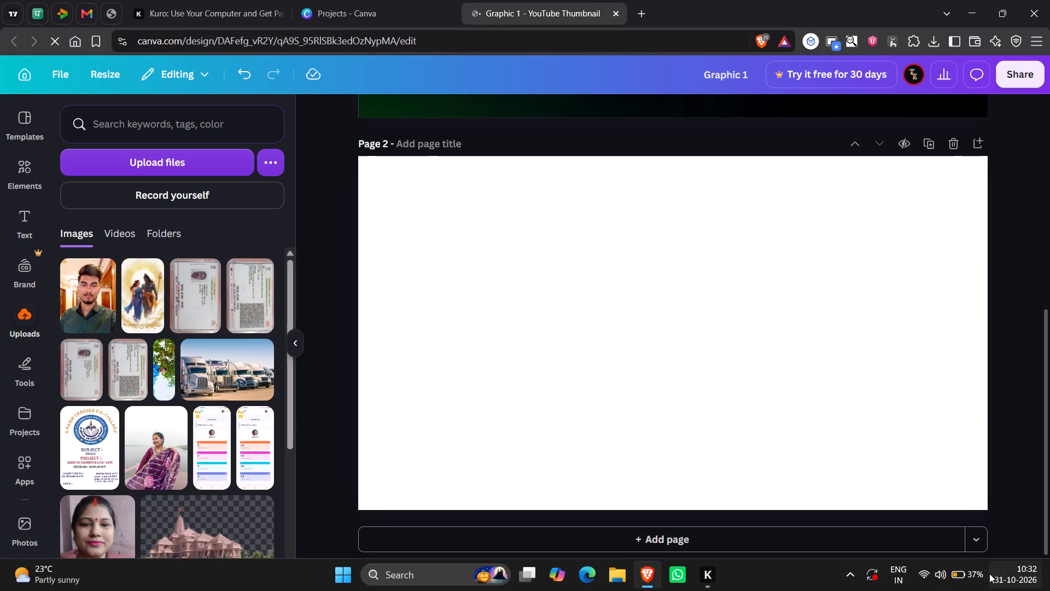
Switch the computer's Wi-Fi connection to the network "My home wifi" and return to the design.
left_click(970, 571)
left_click(869, 328)
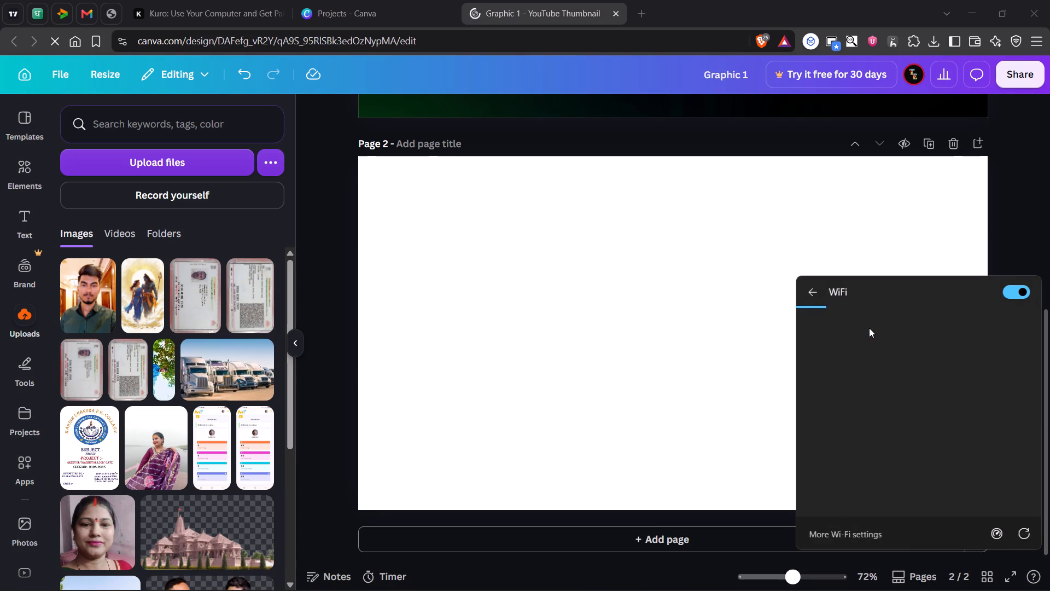
scroll(888, 404, "down", 4)
scroll(888, 404, "up", 4)
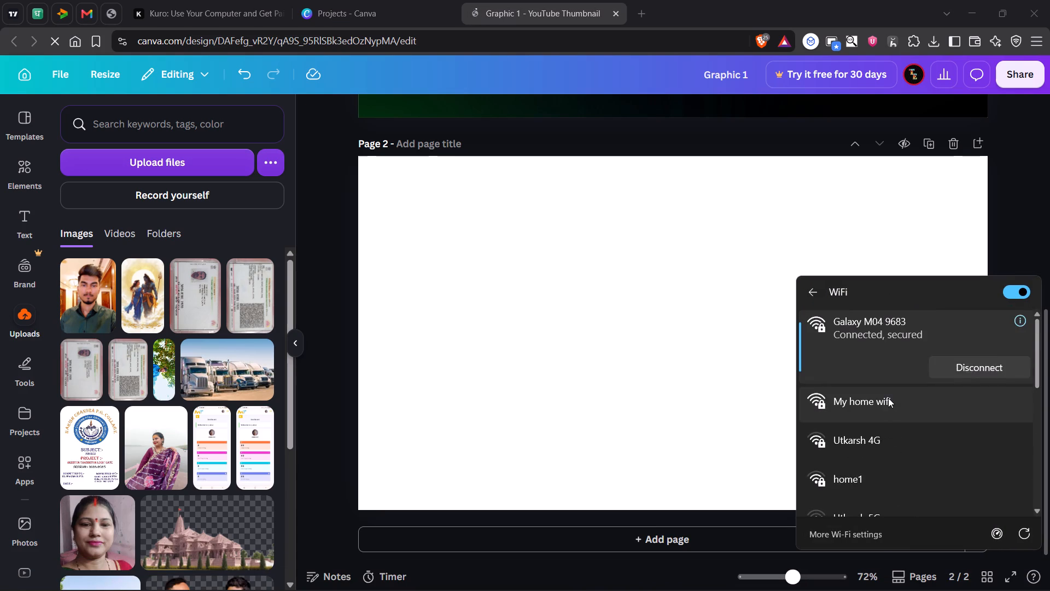
left_click(888, 397)
left_click(971, 426)
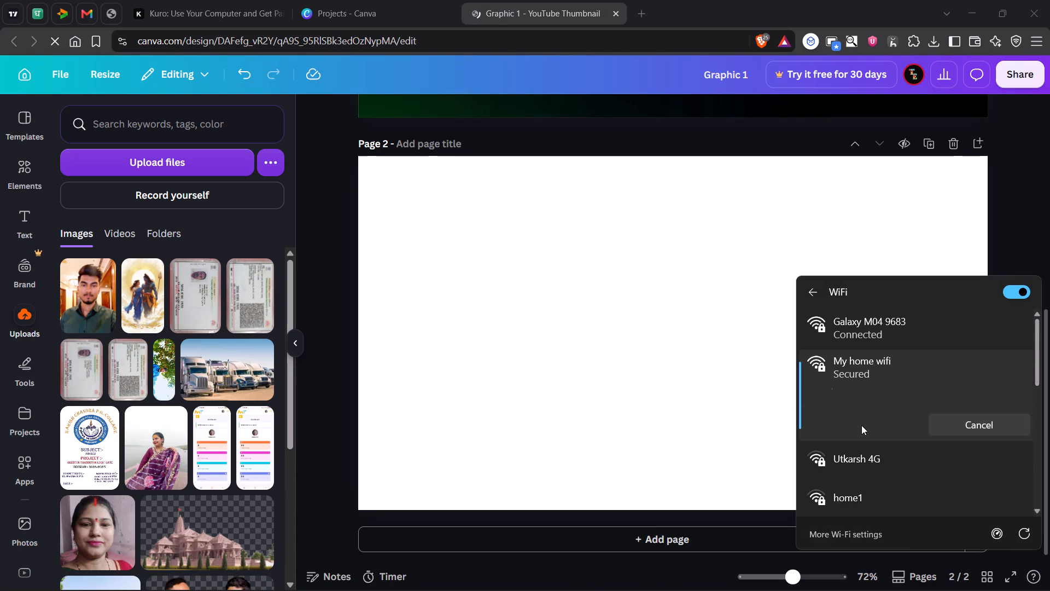
left_click(324, 280)
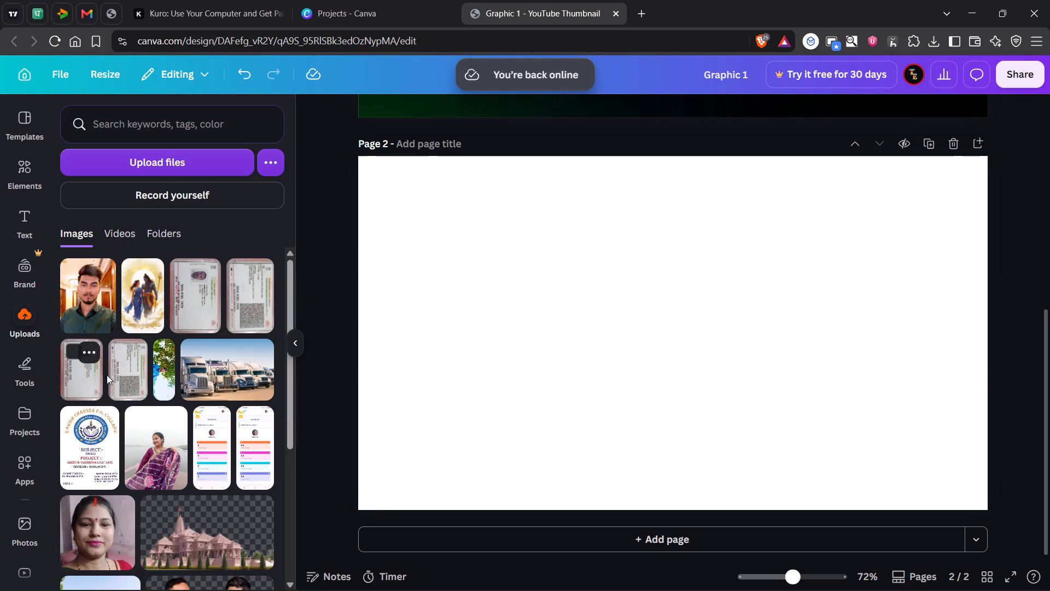
Look through the uploaded images for pictures to use on the thumbnail's blank second page.
scroll(107, 375, "down", 4)
scroll(194, 370, "down", 3)
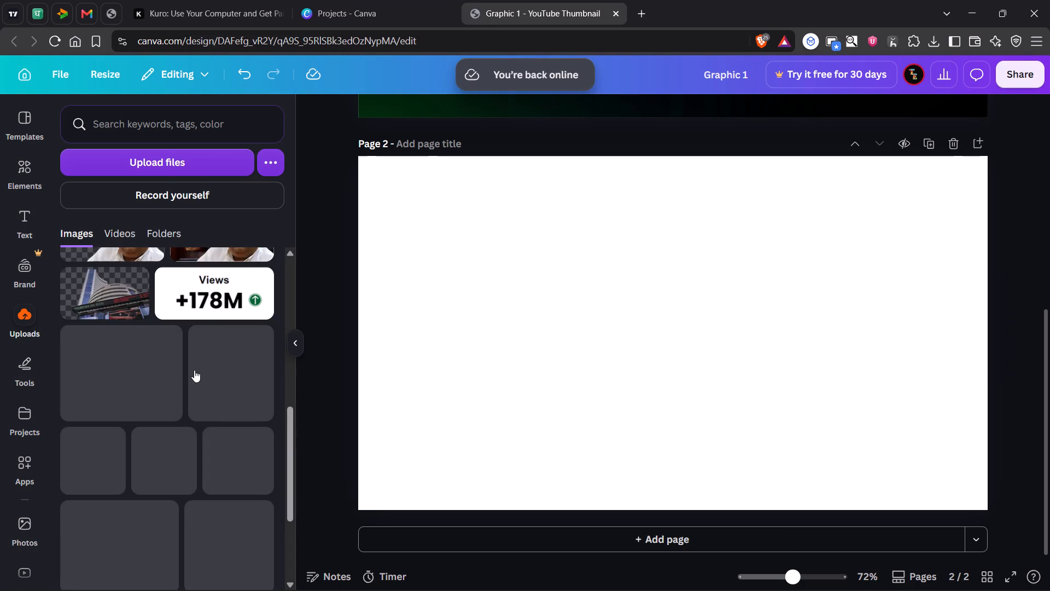
scroll(194, 370, "down", 4)
scroll(194, 370, "up", 4)
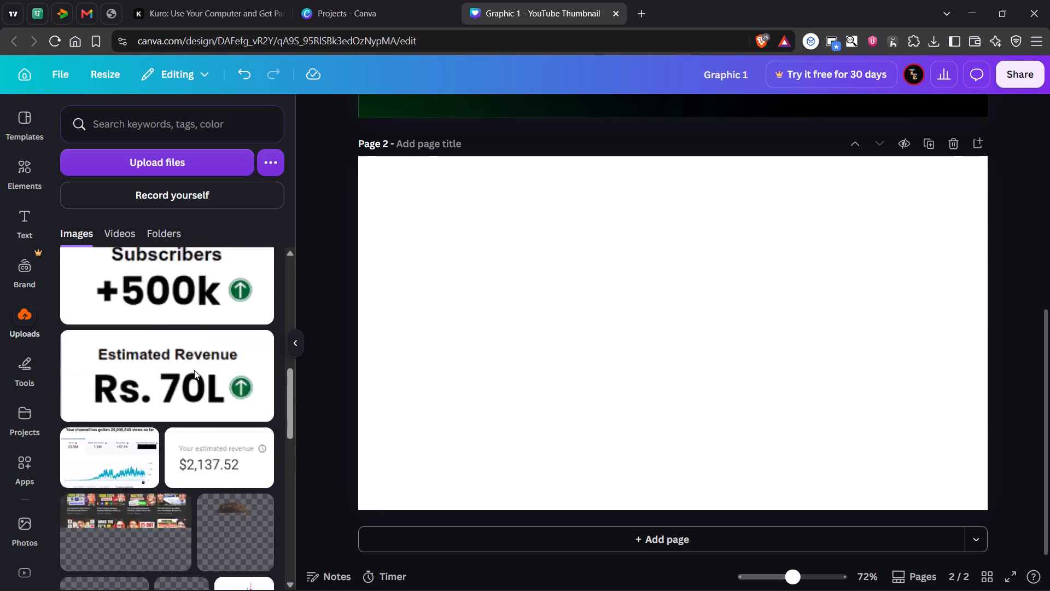
scroll(194, 370, "up", 1)
scroll(194, 370, "down", 8)
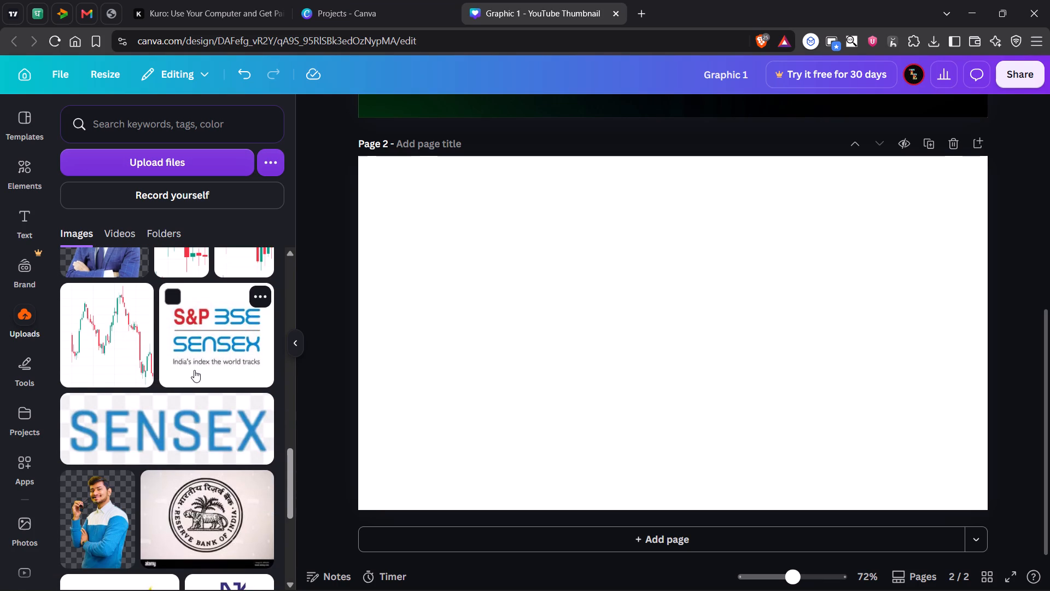
scroll(194, 370, "down", 6)
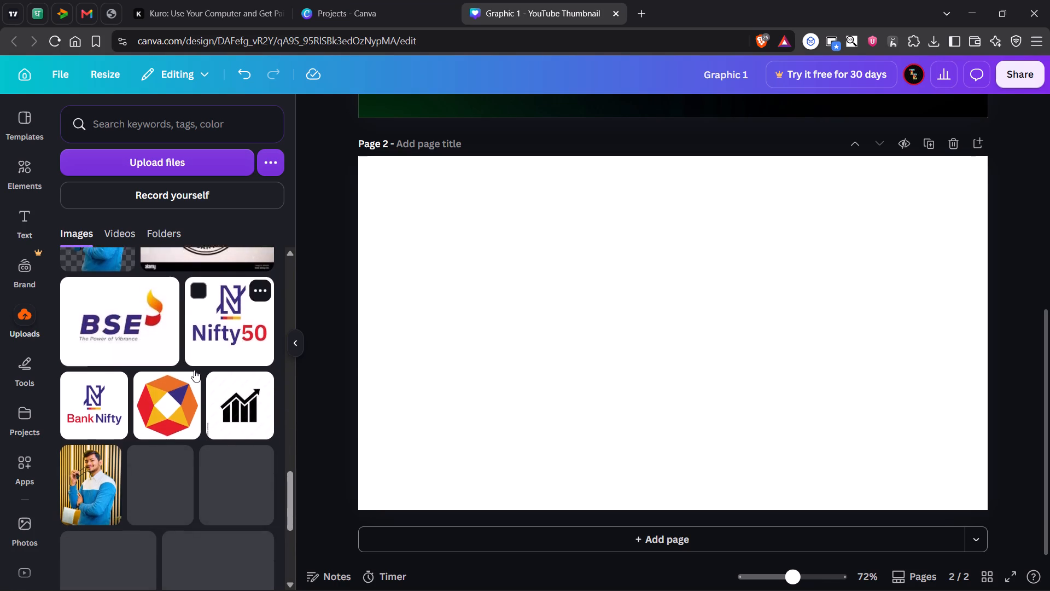
scroll(194, 370, "down", 2)
scroll(194, 370, "up", 2)
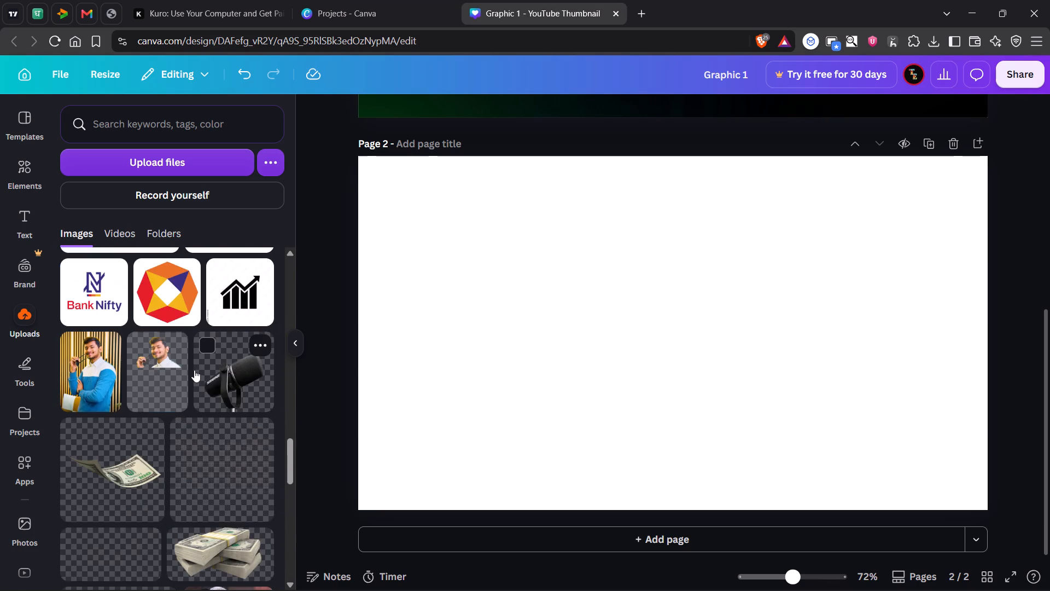
scroll(194, 370, "down", 9)
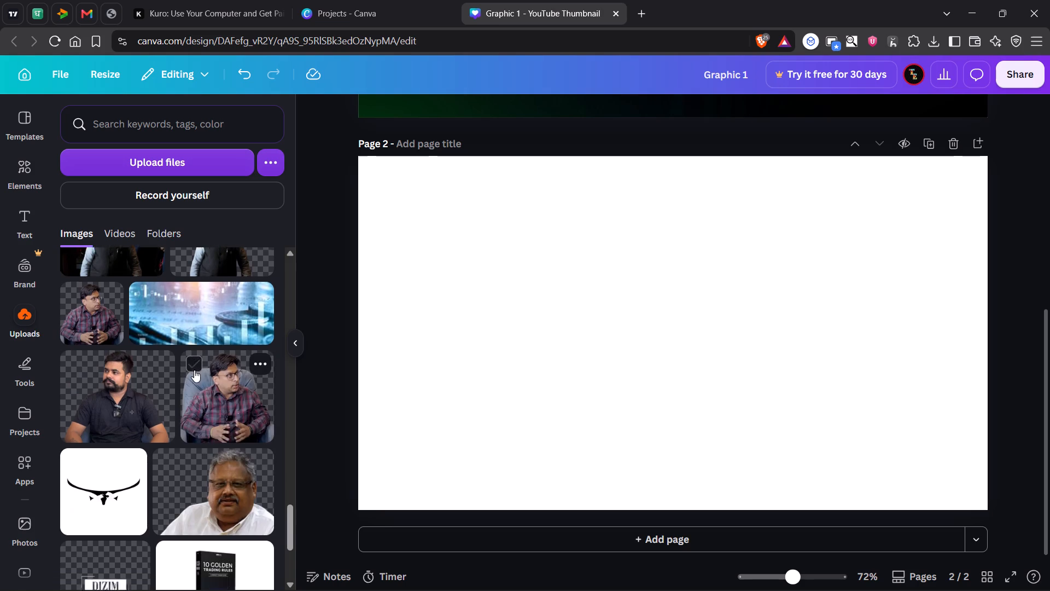
scroll(194, 370, "down", 5)
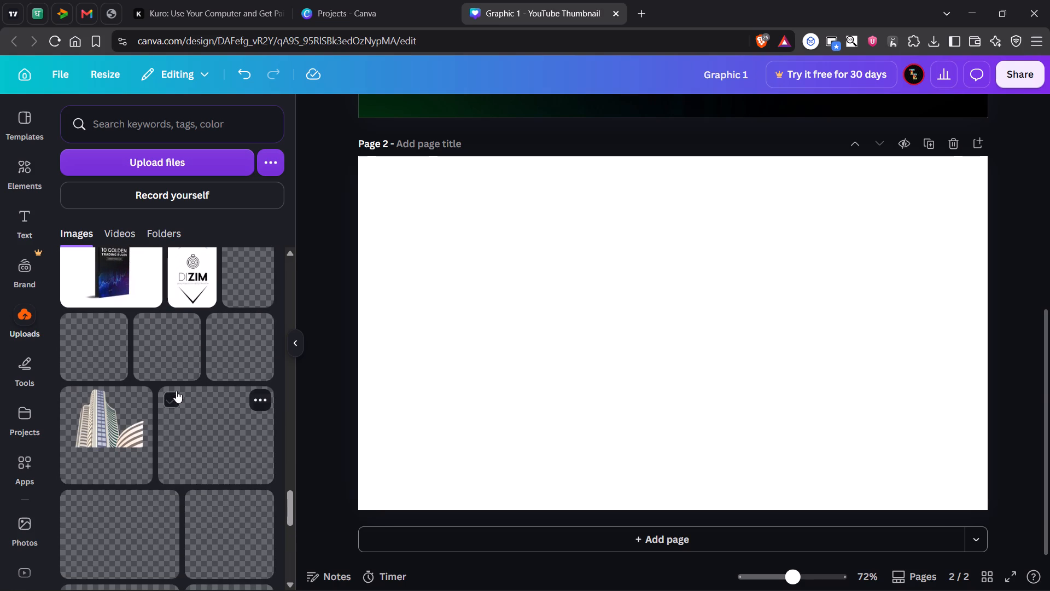
scroll(204, 379, "down", 2)
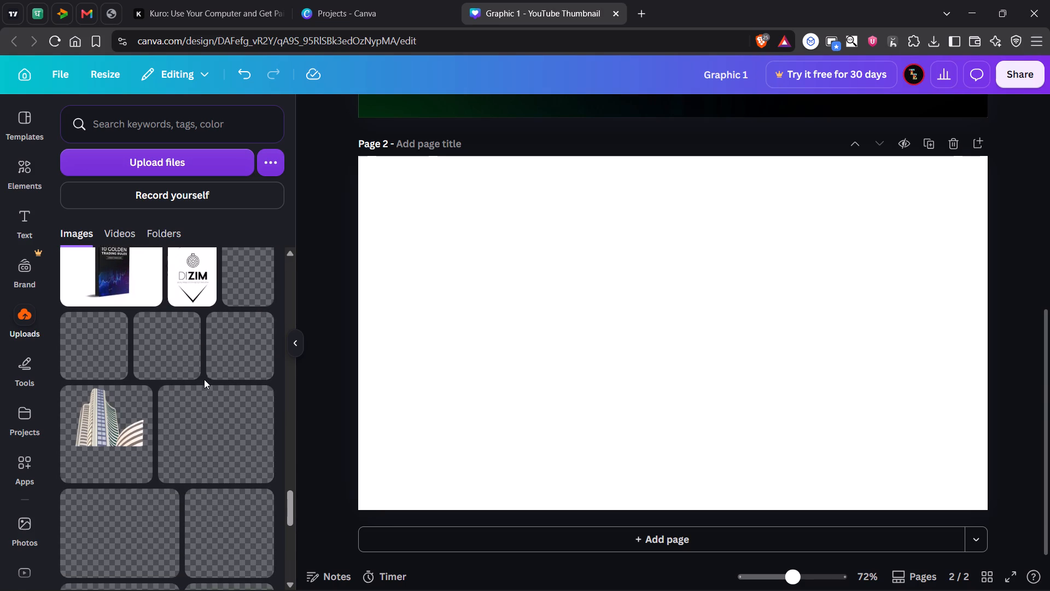
scroll(204, 379, "down", 2)
scroll(204, 379, "up", 2)
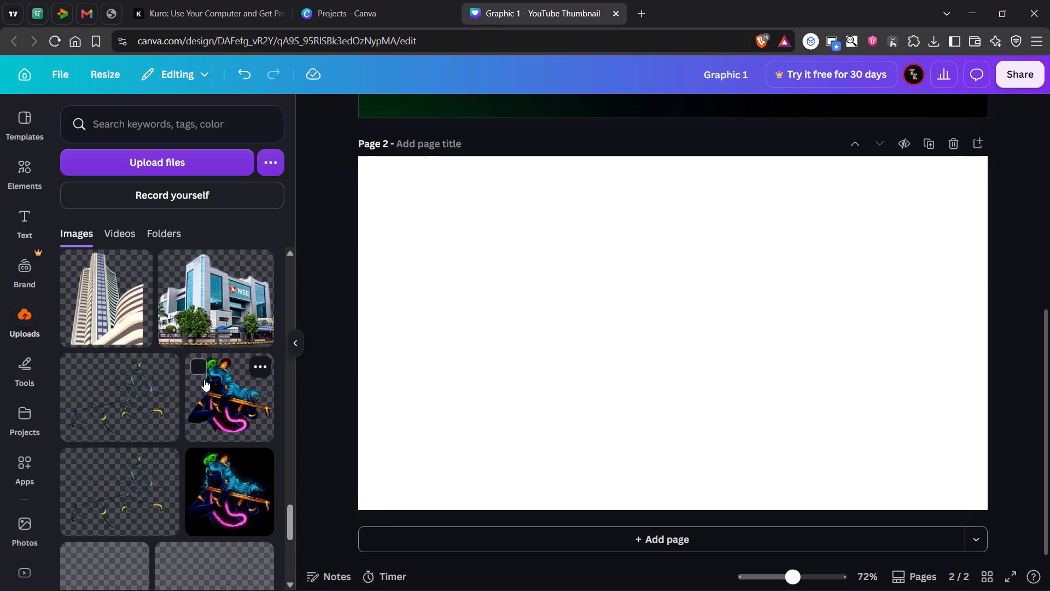
scroll(204, 379, "up", 7)
scroll(204, 379, "down", 9)
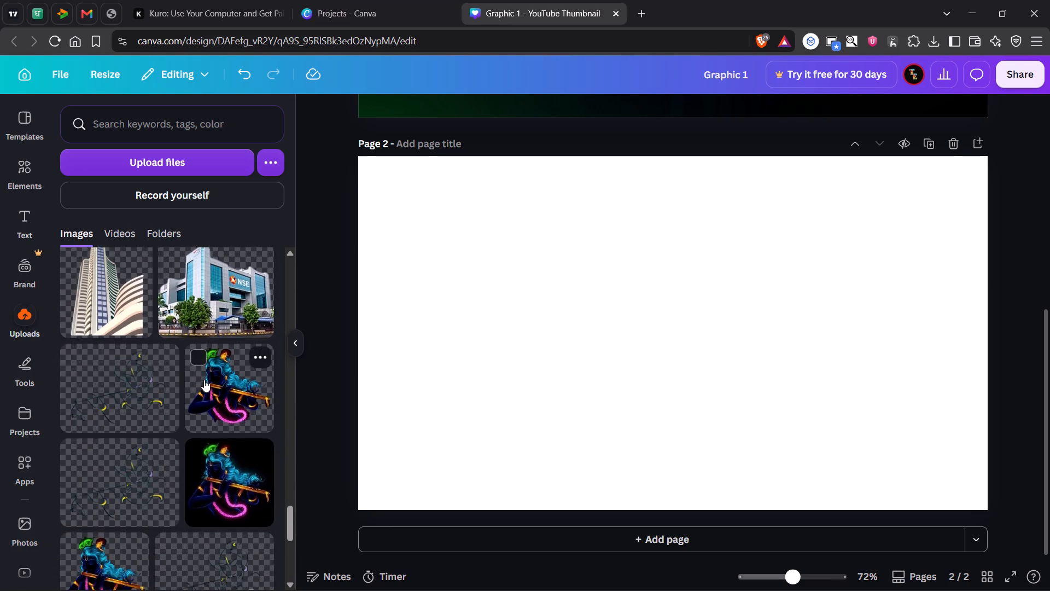
scroll(204, 380, "down", 3)
Add the uploaded candlestick chart with two peaks to page 2 and place it left of the page centre.
scroll(204, 380, "up", 12)
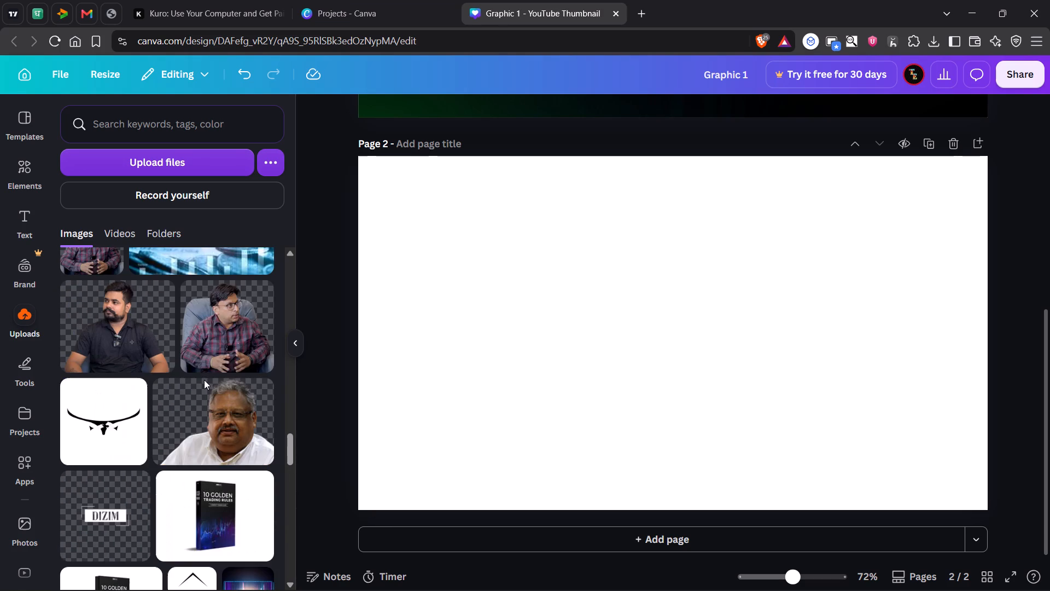
scroll(204, 380, "up", 8)
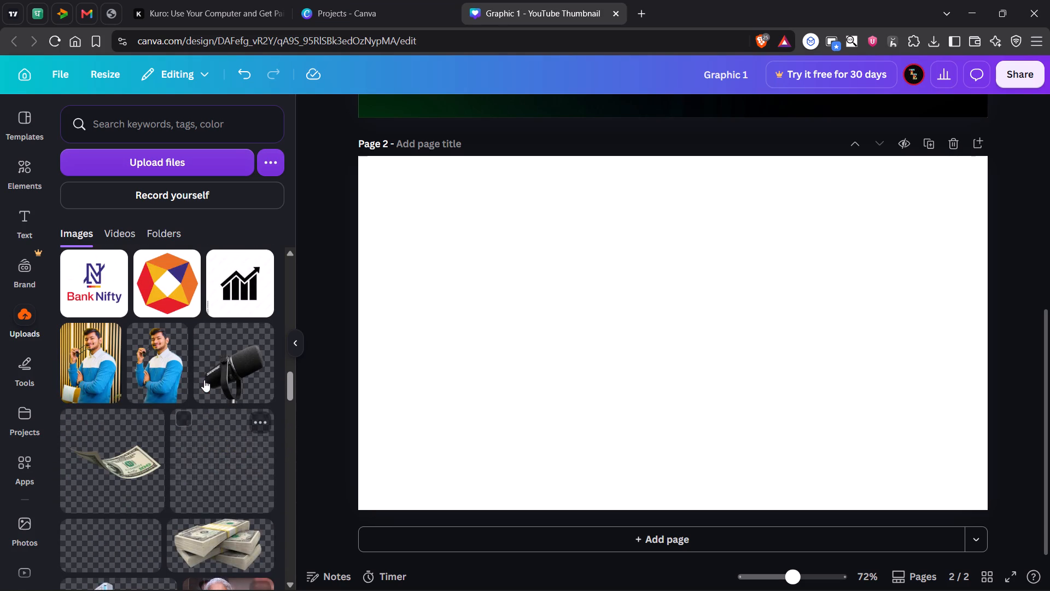
scroll(204, 380, "up", 8)
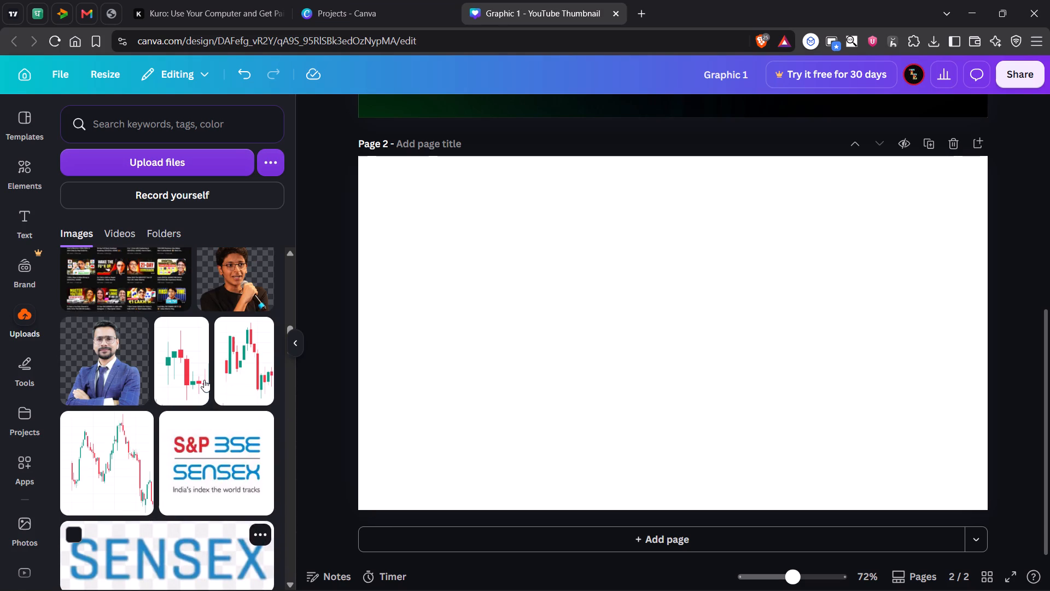
left_click(125, 466)
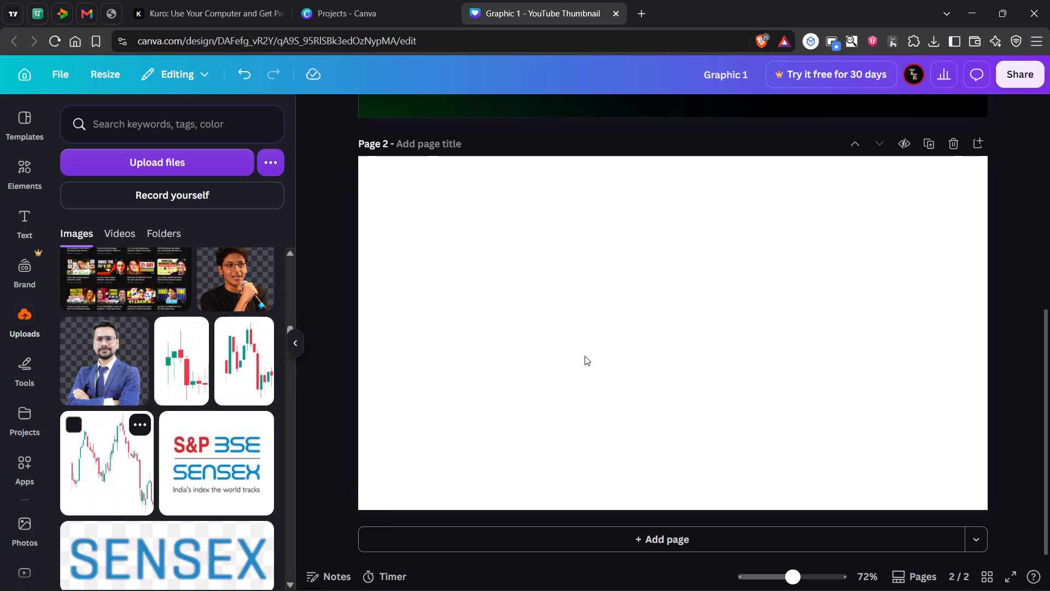
left_click_drag(655, 334, 530, 315)
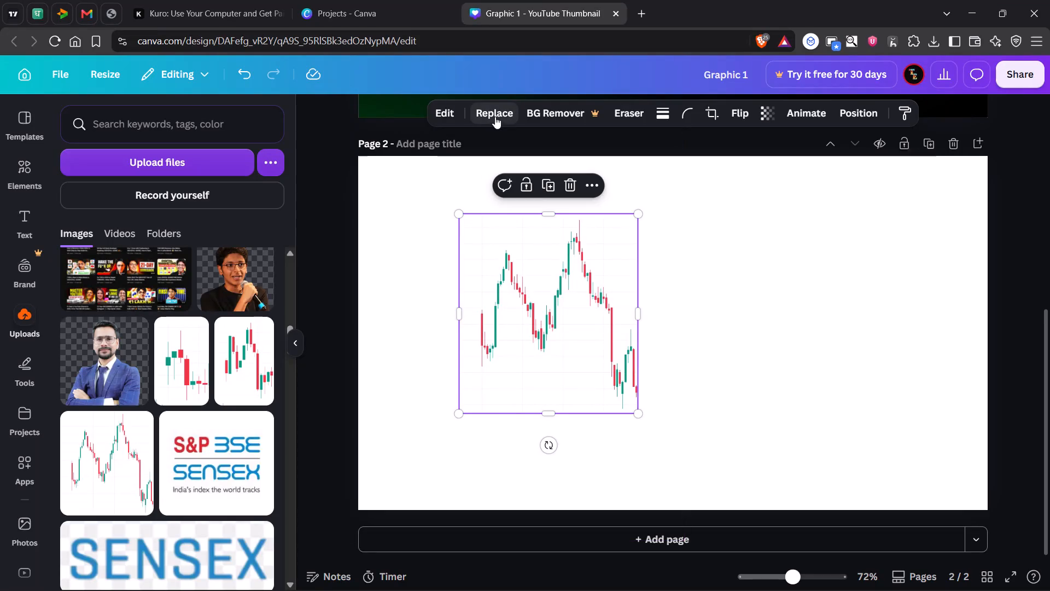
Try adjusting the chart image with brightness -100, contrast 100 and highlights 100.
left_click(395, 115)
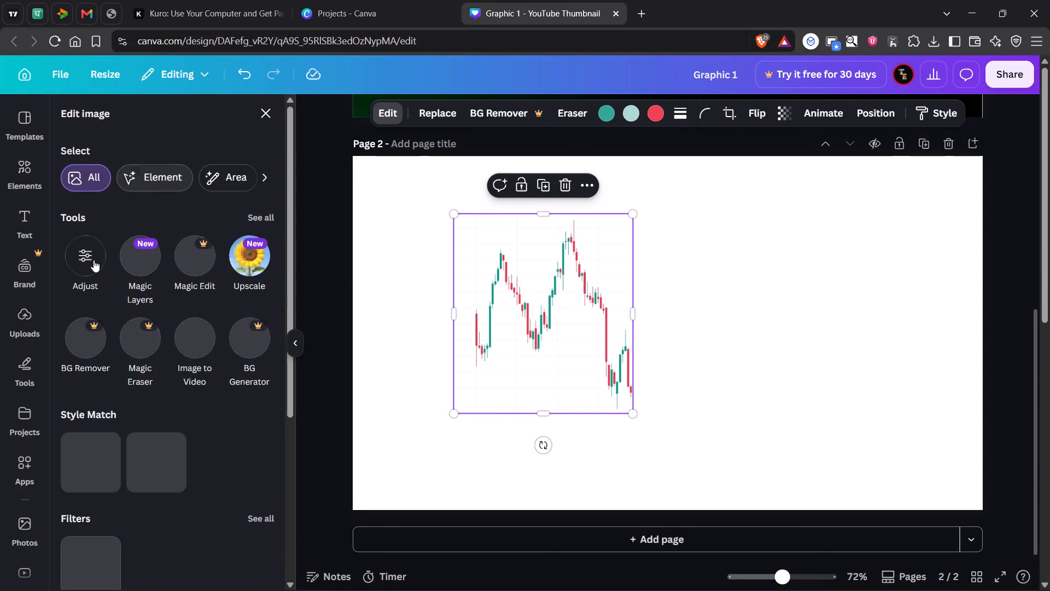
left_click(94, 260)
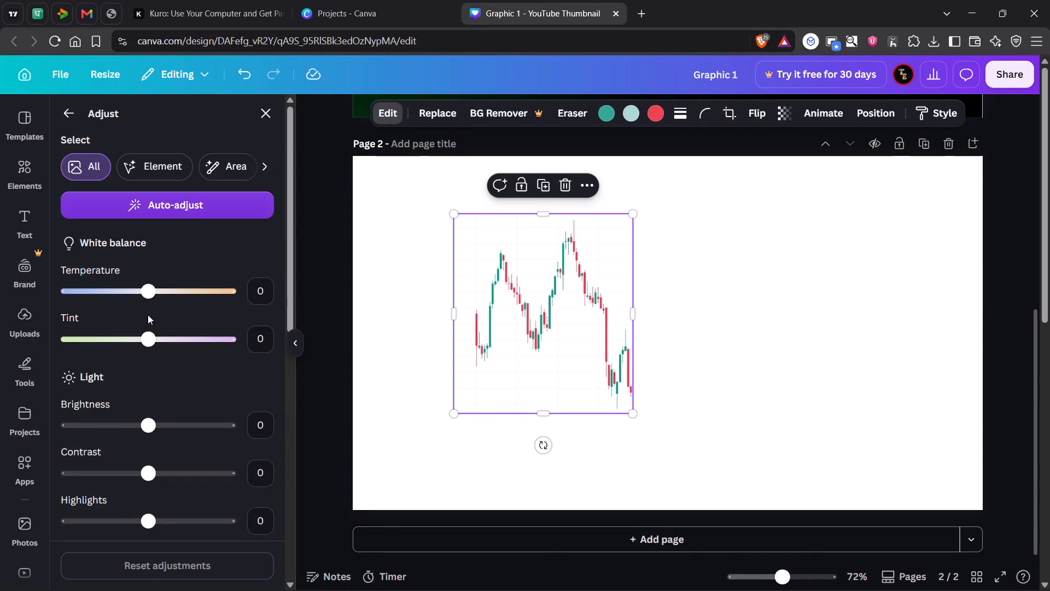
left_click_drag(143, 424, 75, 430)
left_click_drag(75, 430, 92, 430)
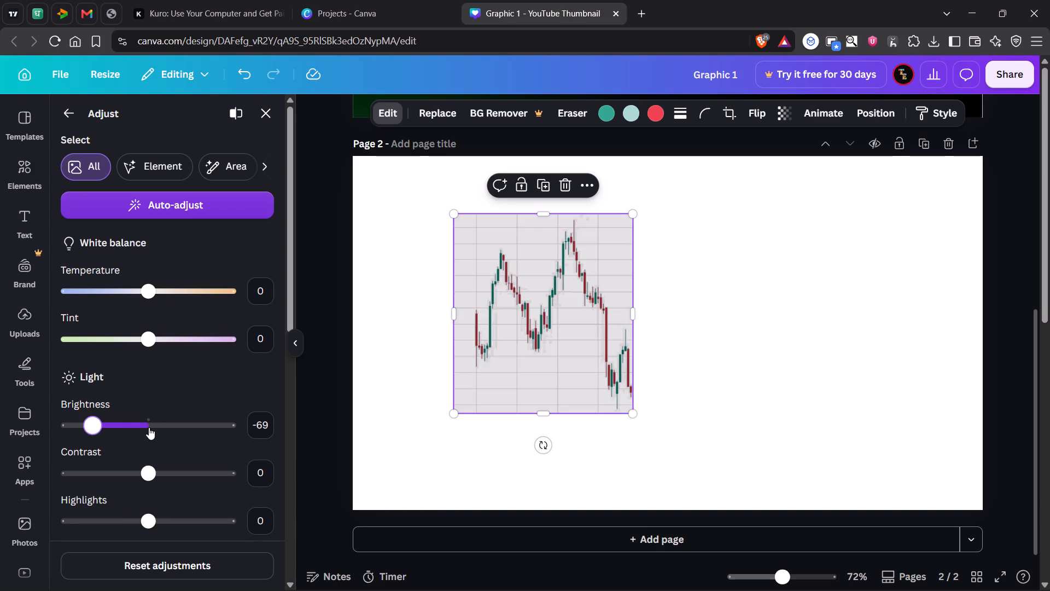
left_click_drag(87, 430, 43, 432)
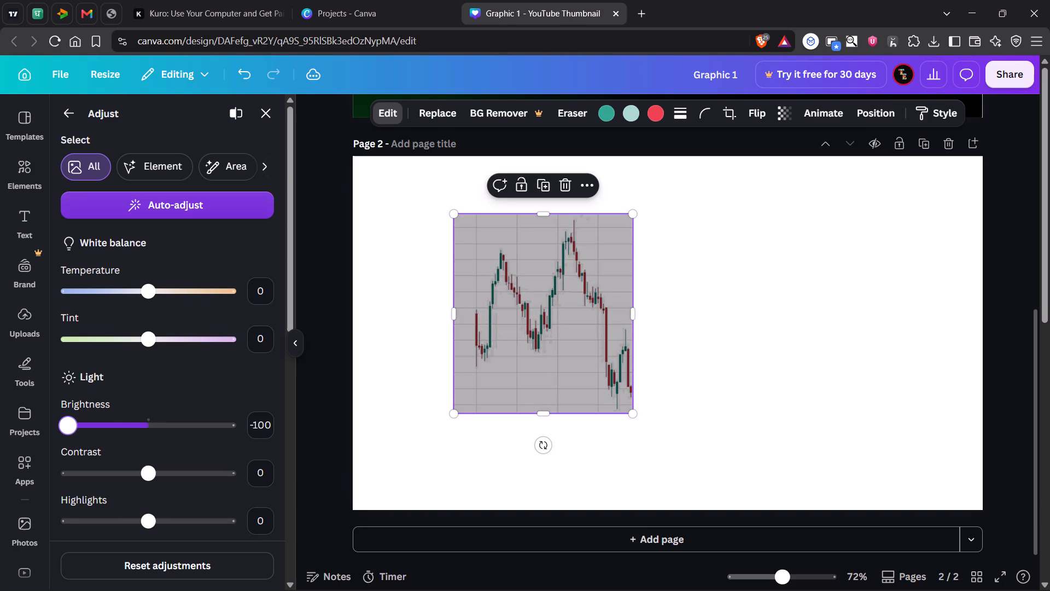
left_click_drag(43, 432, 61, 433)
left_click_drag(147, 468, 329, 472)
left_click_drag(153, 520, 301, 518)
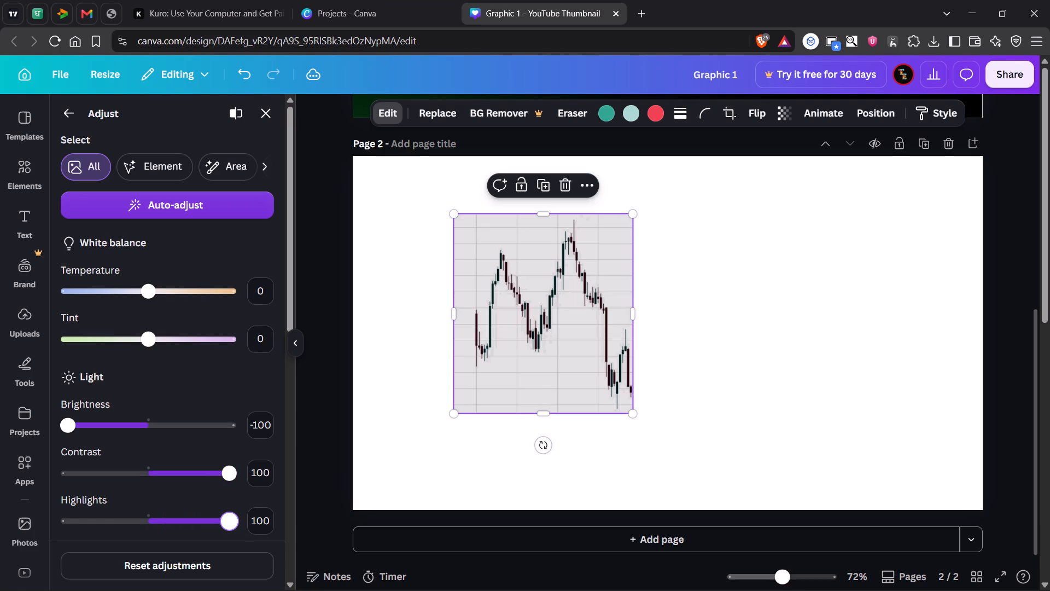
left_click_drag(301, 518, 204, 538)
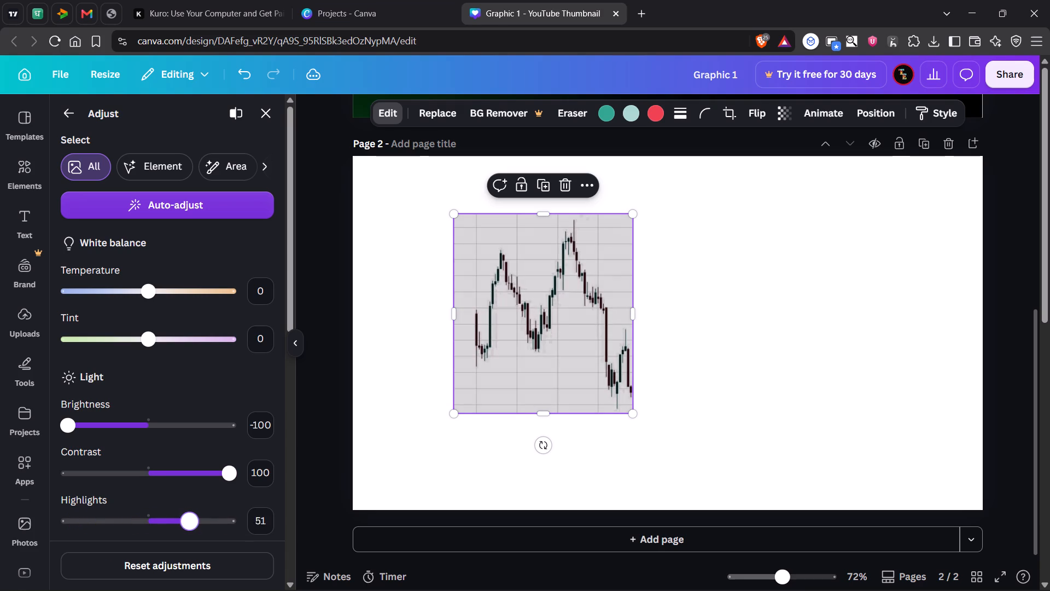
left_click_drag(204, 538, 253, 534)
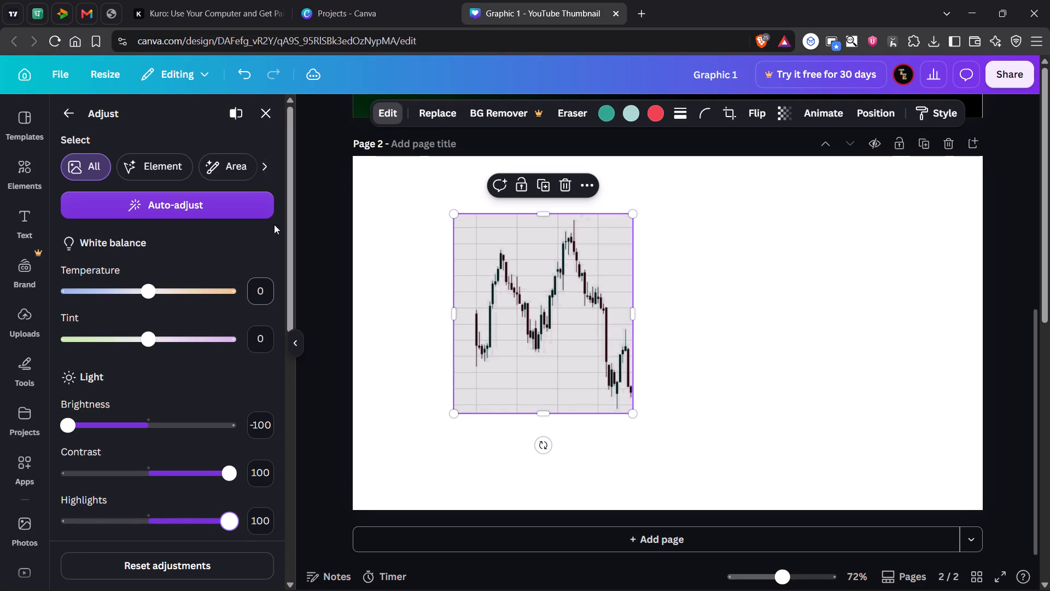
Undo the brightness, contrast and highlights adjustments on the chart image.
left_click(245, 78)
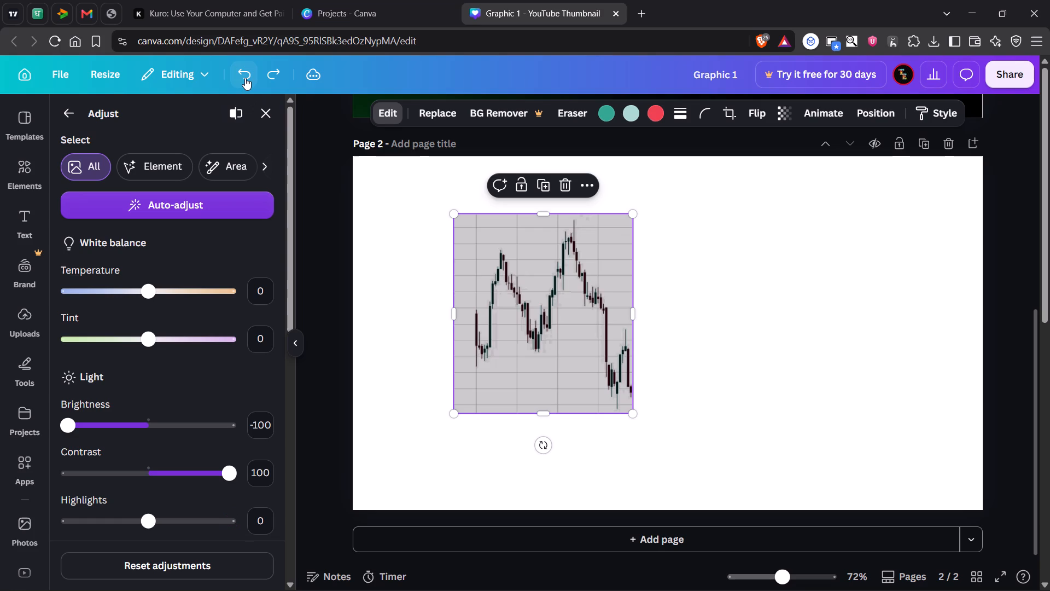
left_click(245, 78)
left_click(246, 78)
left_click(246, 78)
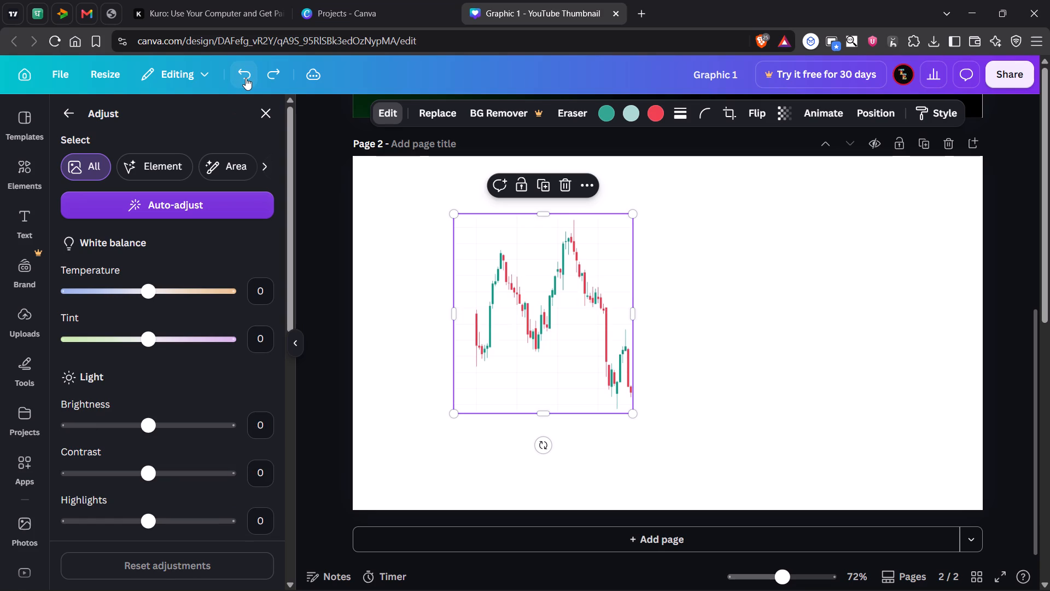
Set the chart image's contrast to 100.
left_click_drag(154, 471, 328, 476)
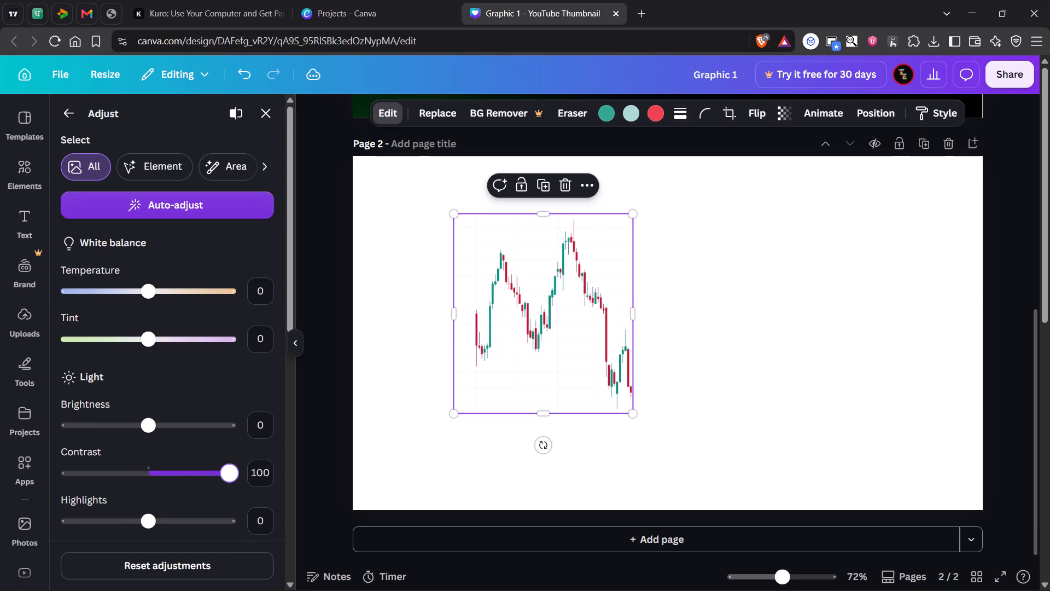
left_click_drag(328, 476, 232, 478)
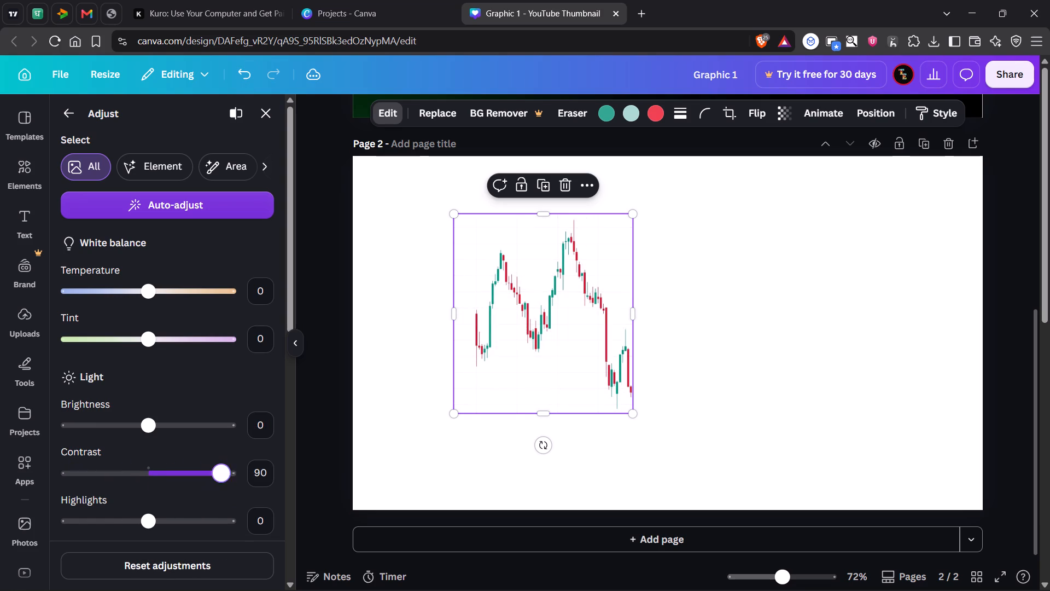
left_click_drag(232, 478, 291, 482)
Enlarge the chart image to nearly the page's height and move it against the page's left edge.
left_click_drag(630, 414, 682, 460)
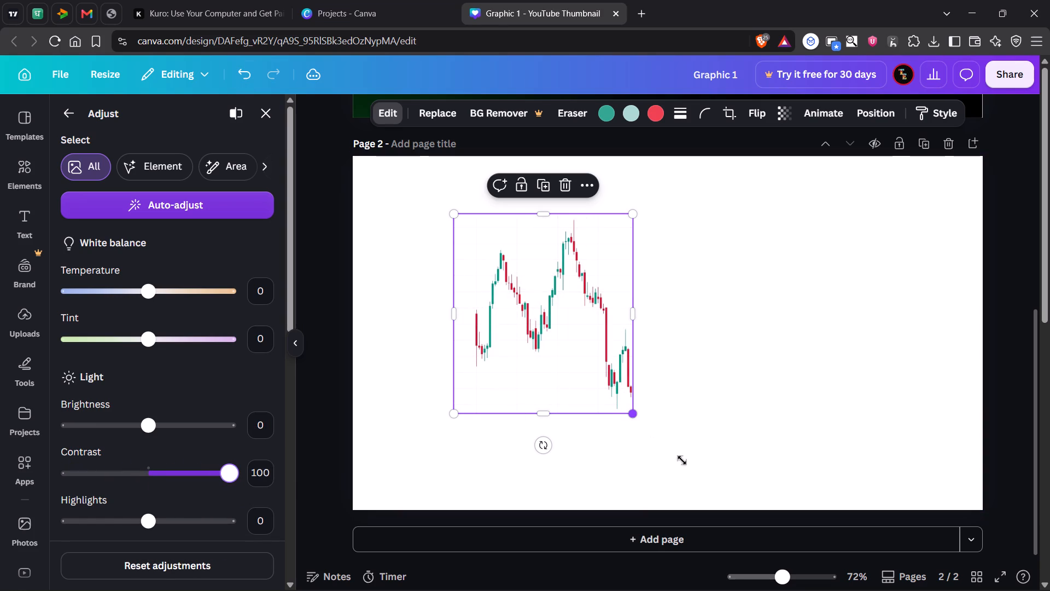
left_click_drag(682, 460, 767, 522)
left_click_drag(635, 415, 706, 499)
left_click_drag(569, 354, 538, 246)
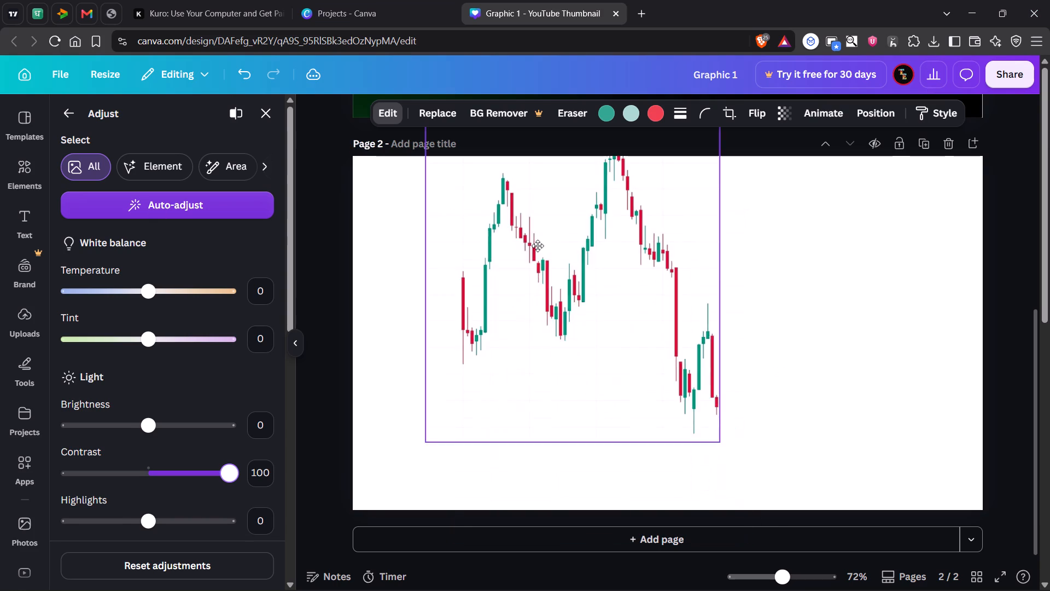
left_click_drag(538, 246, 462, 332)
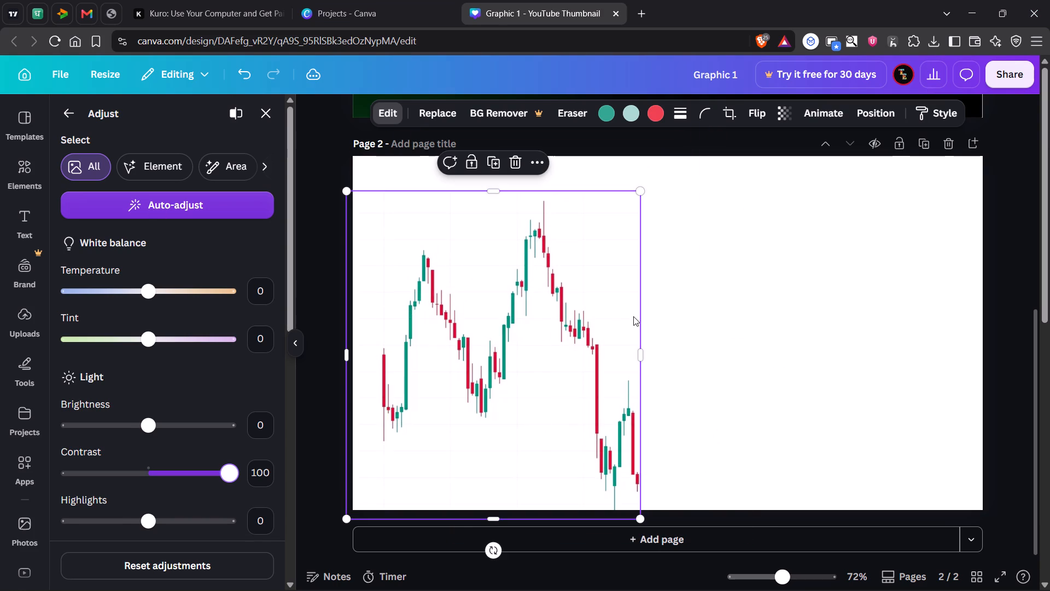
Widen the chart image to about 1,293 so it reaches the page's right edge, and extend it upward past the page's top edge.
left_click_drag(646, 352, 990, 364)
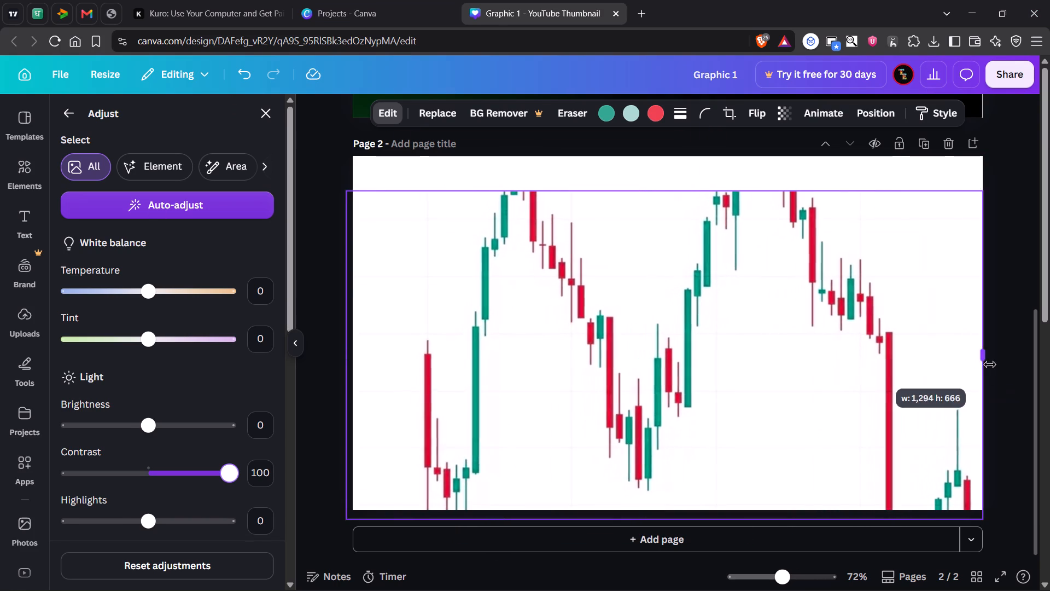
left_click_drag(990, 364, 991, 364)
left_click_drag(674, 189, 672, 109)
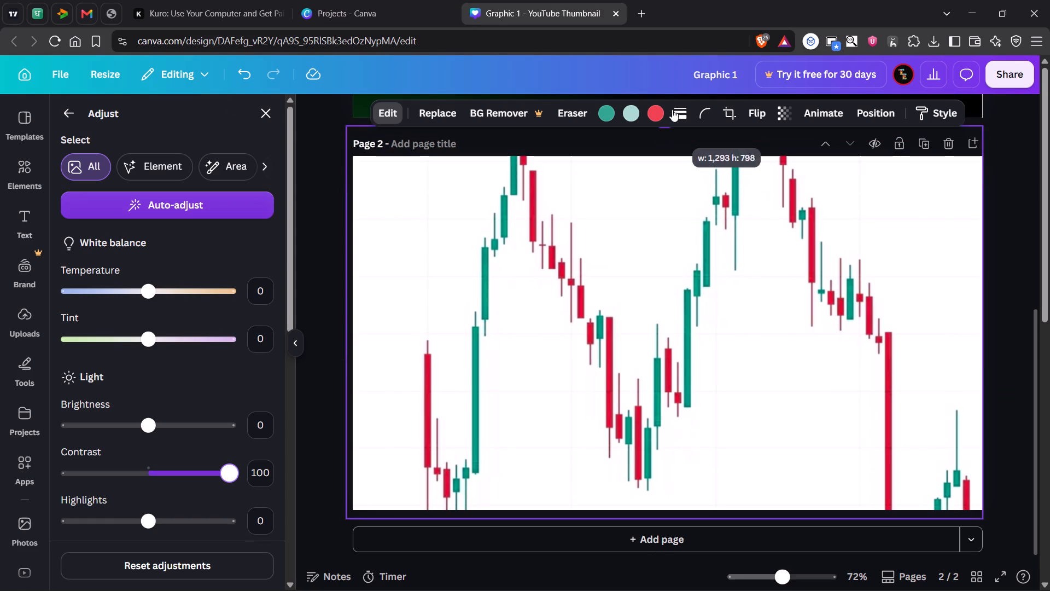
left_click_drag(672, 109, 675, 96)
Tilt the chart image slightly counterclockwise and reposition it so its candles cover most of page 2.
left_click_drag(738, 273, 702, 352)
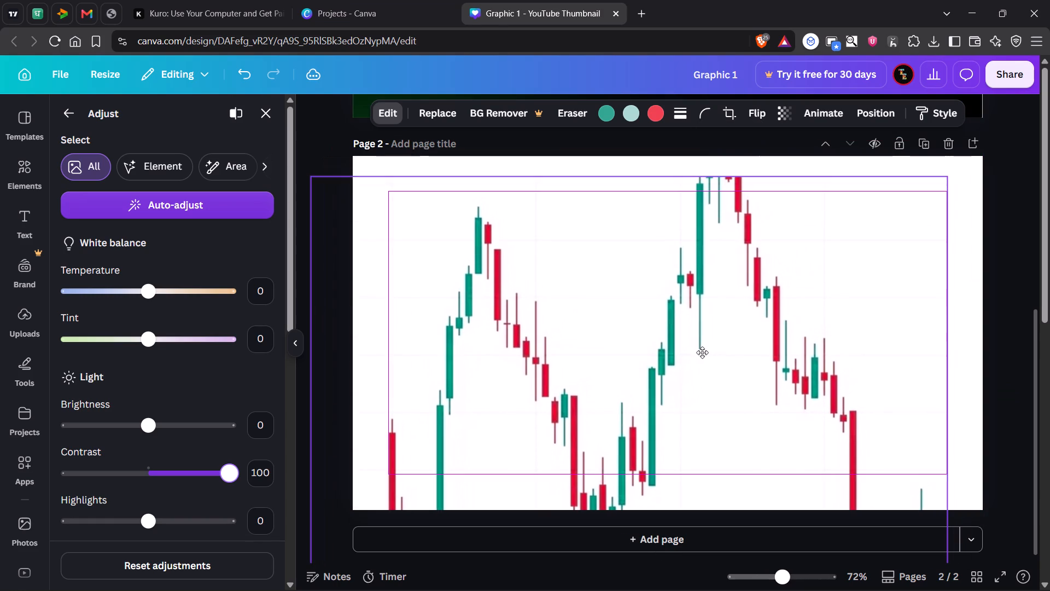
left_click_drag(702, 352, 610, 146)
left_click_drag(885, 178, 891, 170)
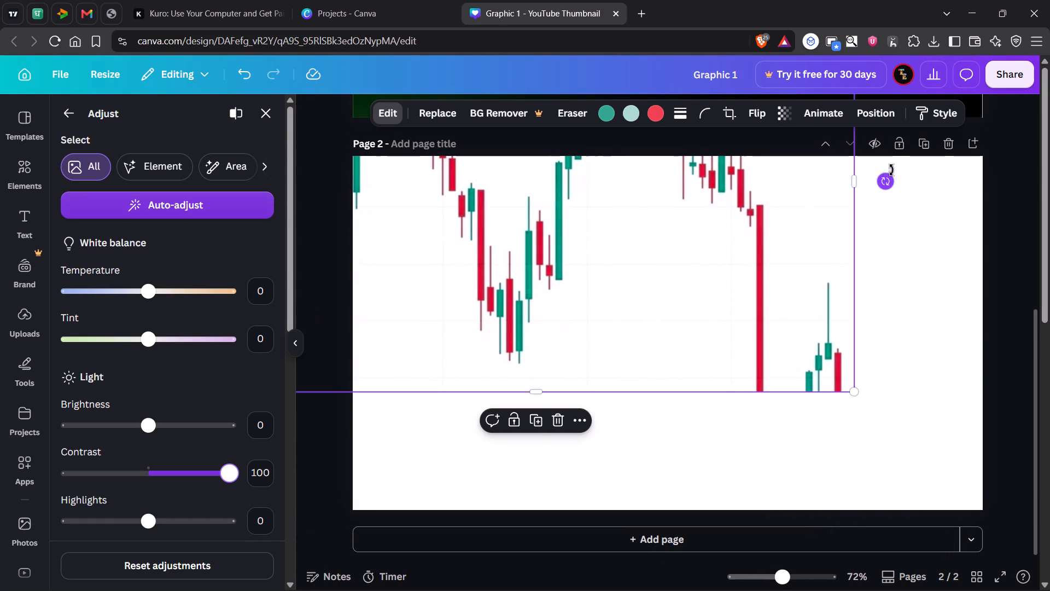
left_click_drag(891, 170, 894, 121)
left_click_drag(648, 253, 716, 411)
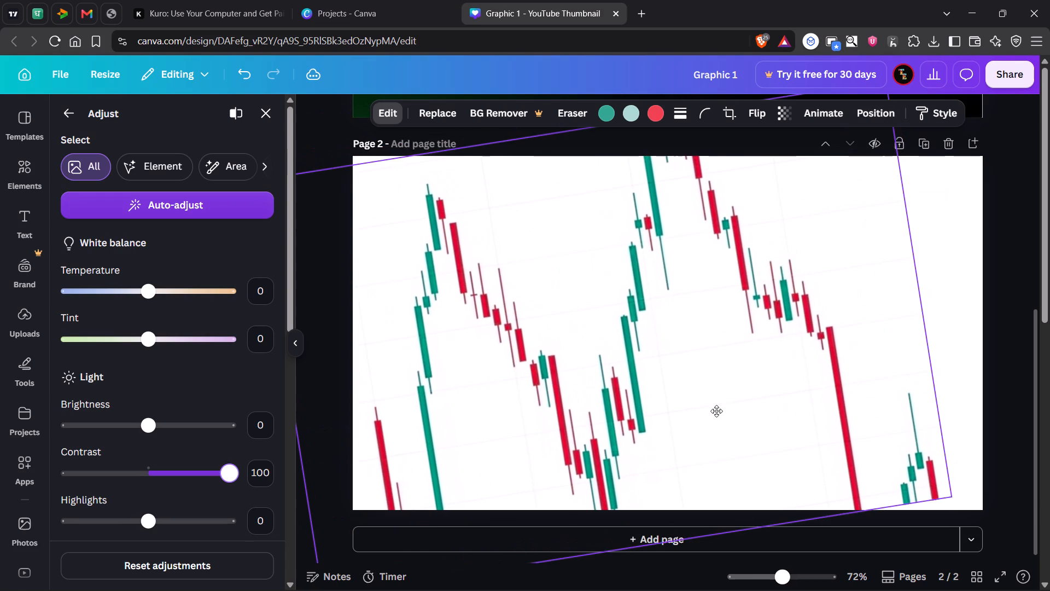
left_click_drag(716, 411, 716, 410)
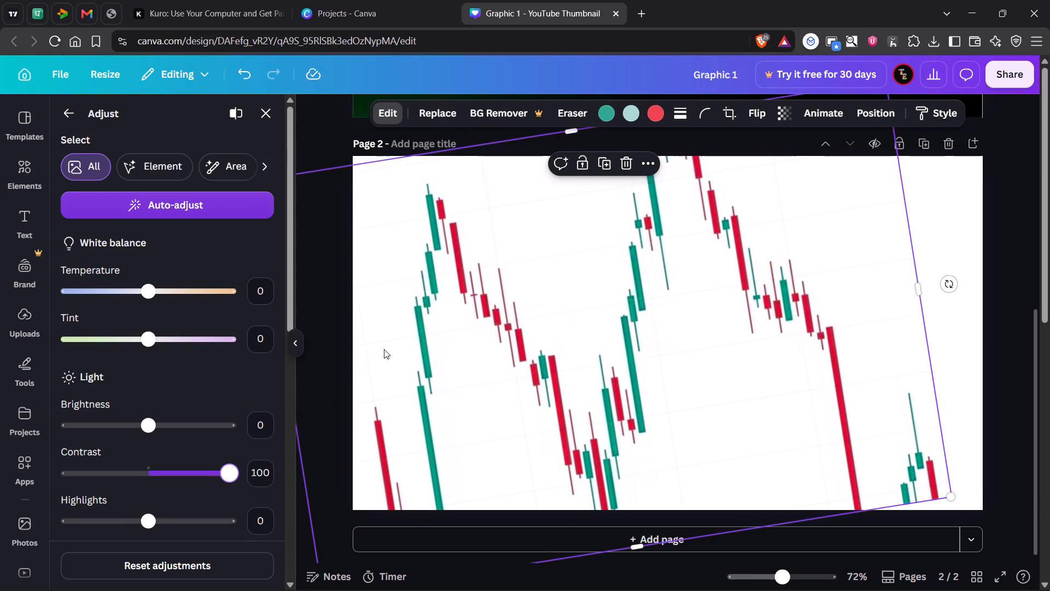
scroll(904, 298, "up", 6)
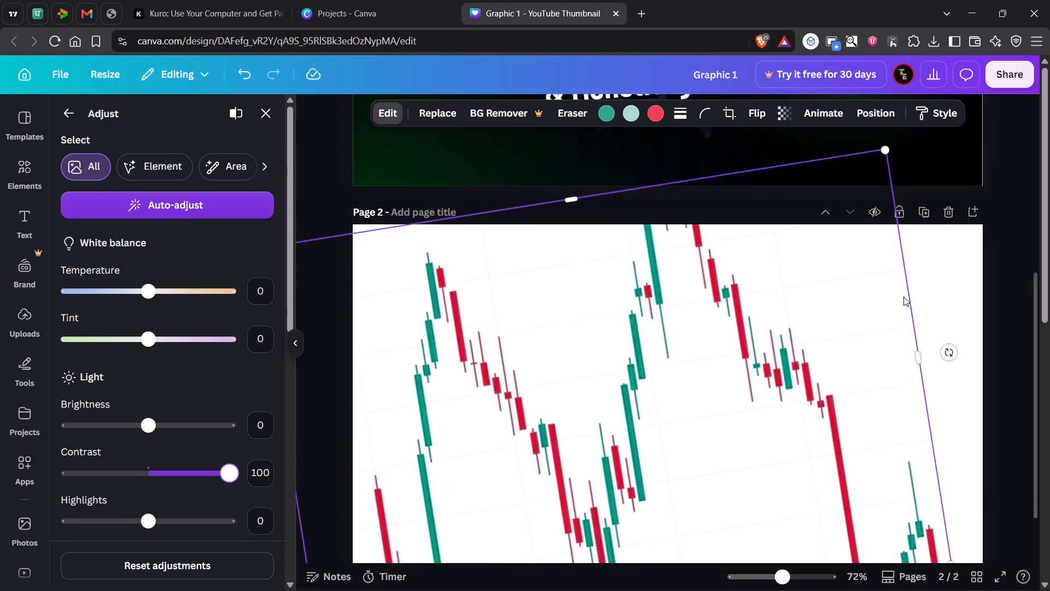
Delete the tilted candlestick chart image from page 2.
scroll(863, 285, "down", 3)
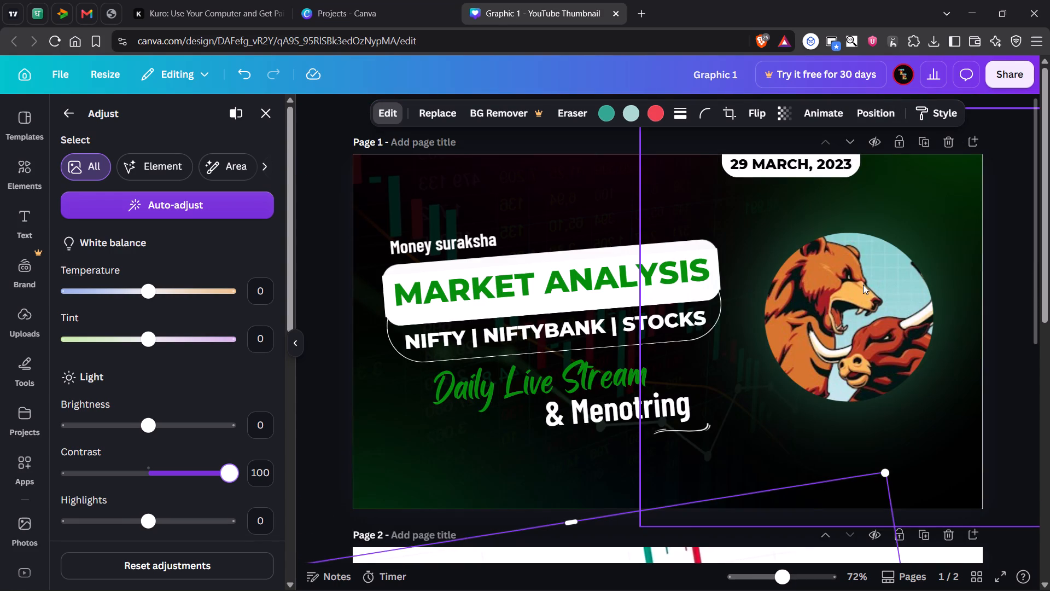
scroll(863, 285, "down", 3)
key("BackSpace")
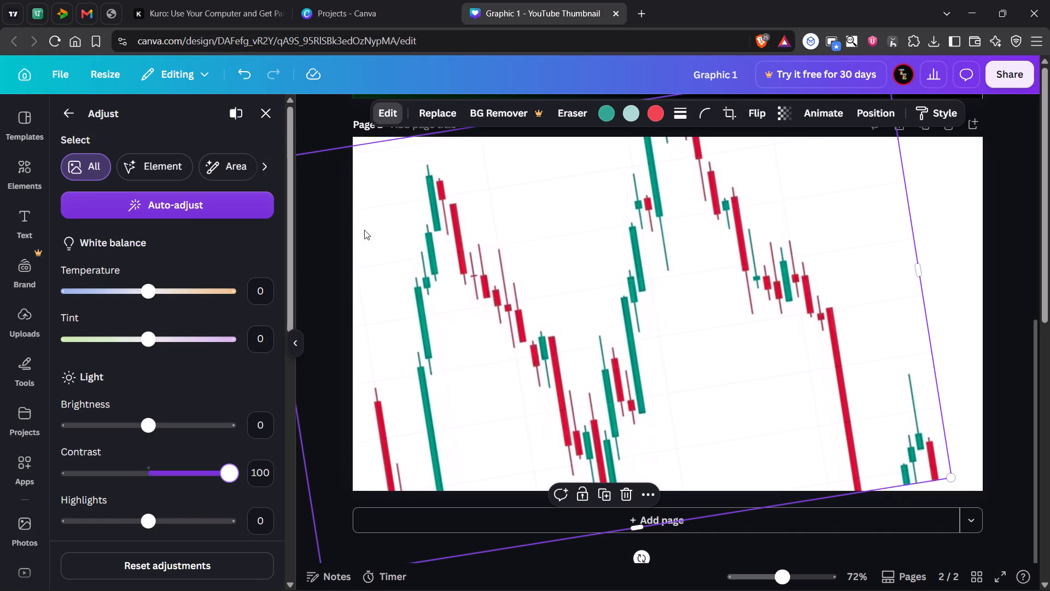
left_click(626, 490)
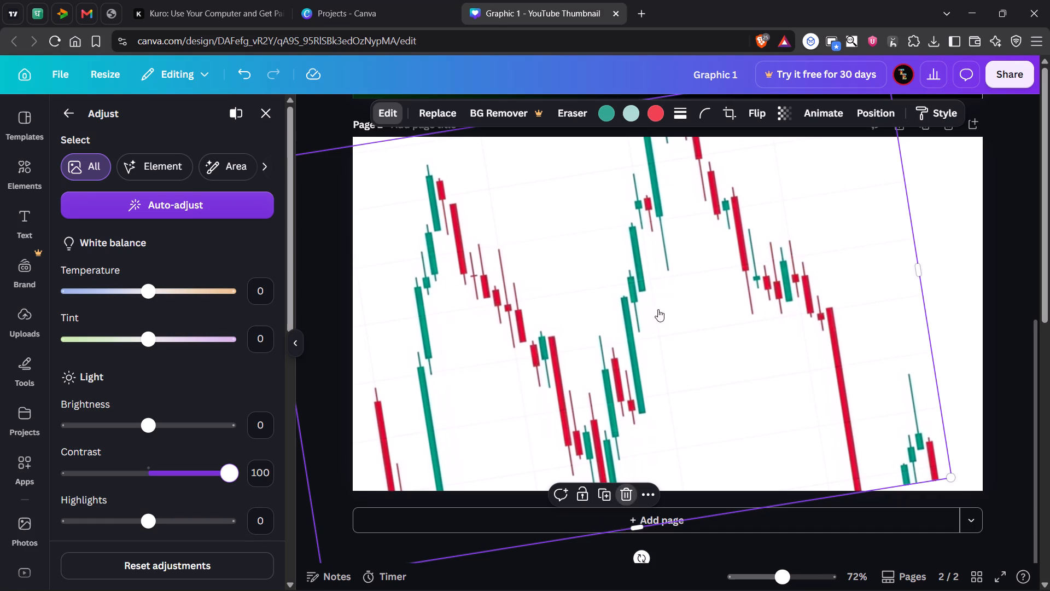
Find the photo of the white-and-blue train among the uploaded images and add it to page 2.
scroll(202, 315, "down", 8)
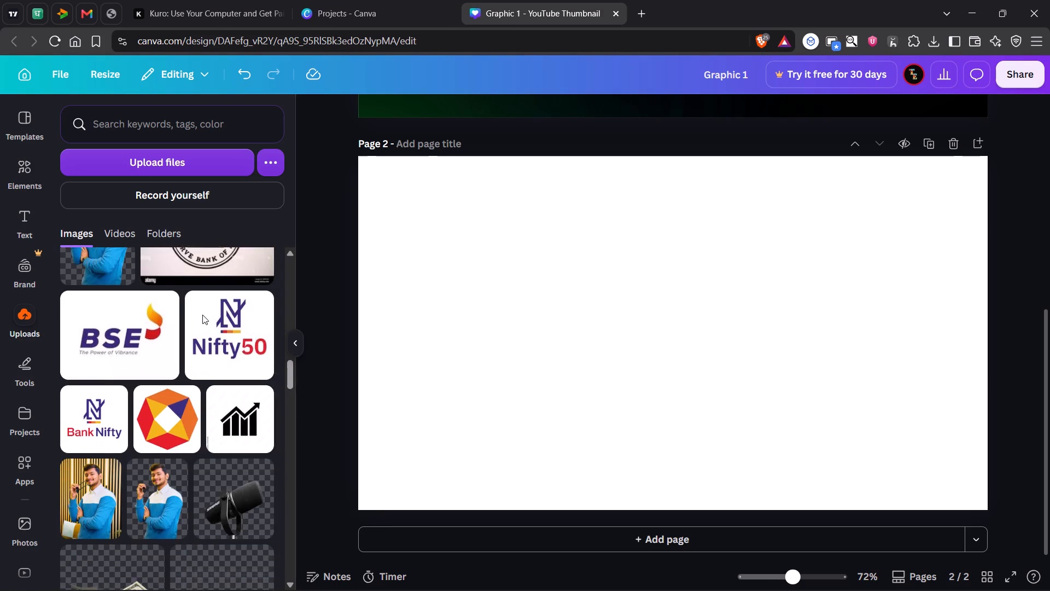
scroll(202, 315, "down", 16)
scroll(202, 315, "down", 5)
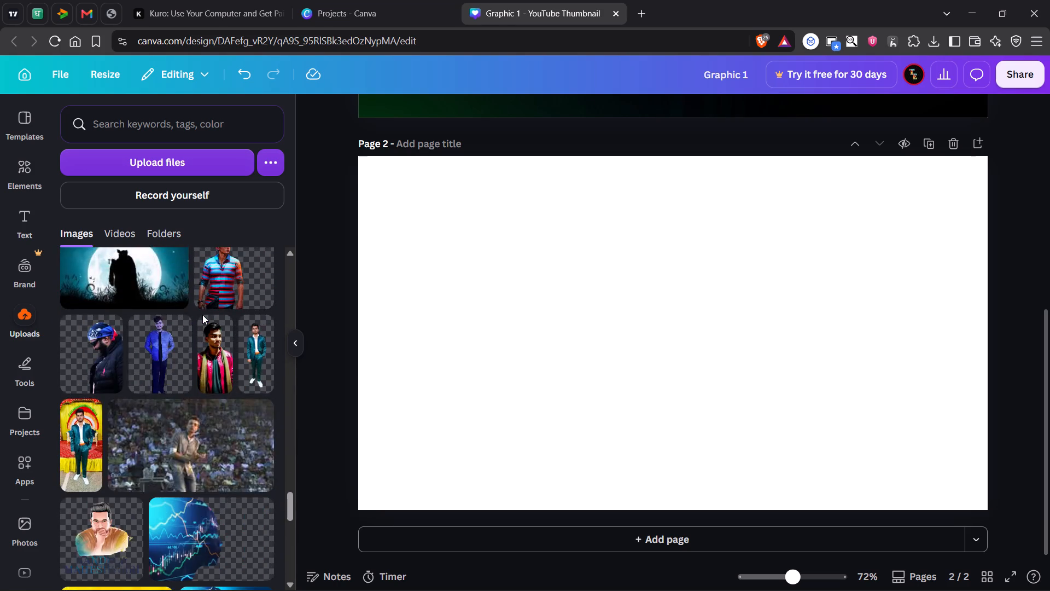
scroll(202, 315, "down", 5)
scroll(202, 315, "up", 4)
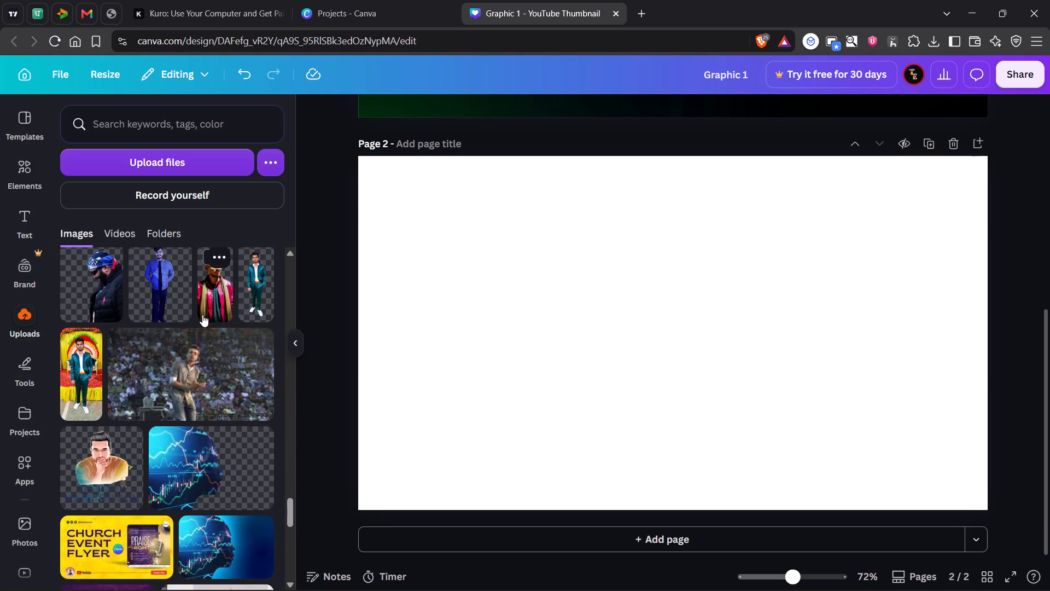
scroll(202, 315, "down", 9)
scroll(202, 315, "up", 4)
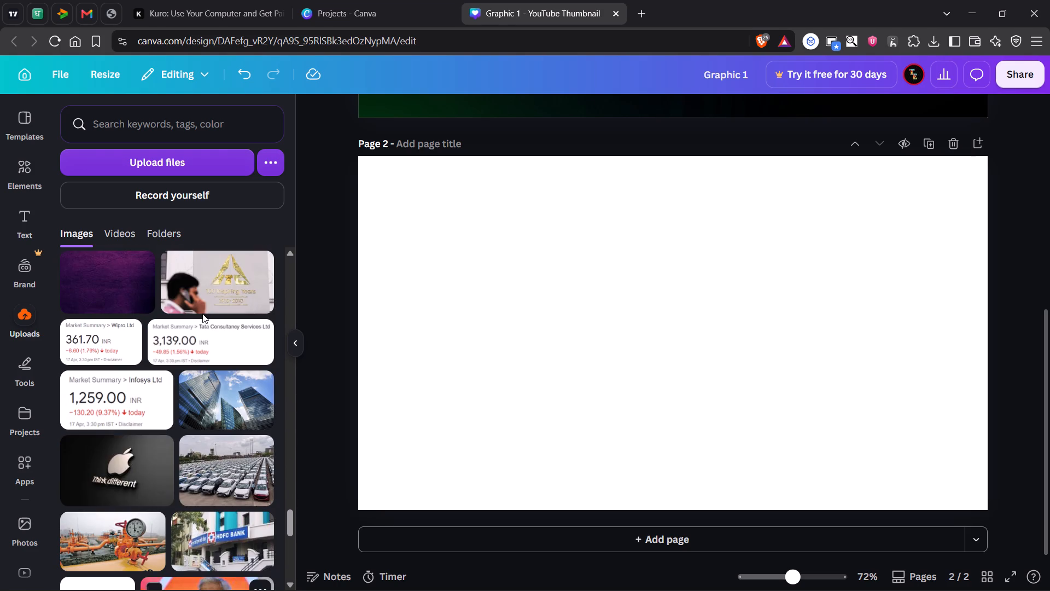
scroll(202, 314, "down", 7)
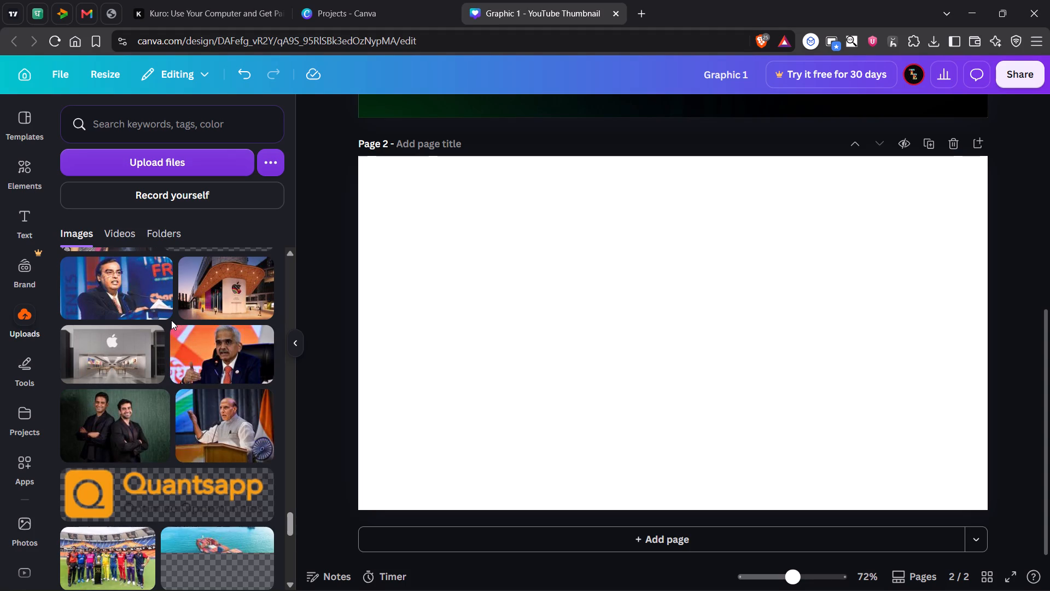
scroll(171, 320, "down", 5)
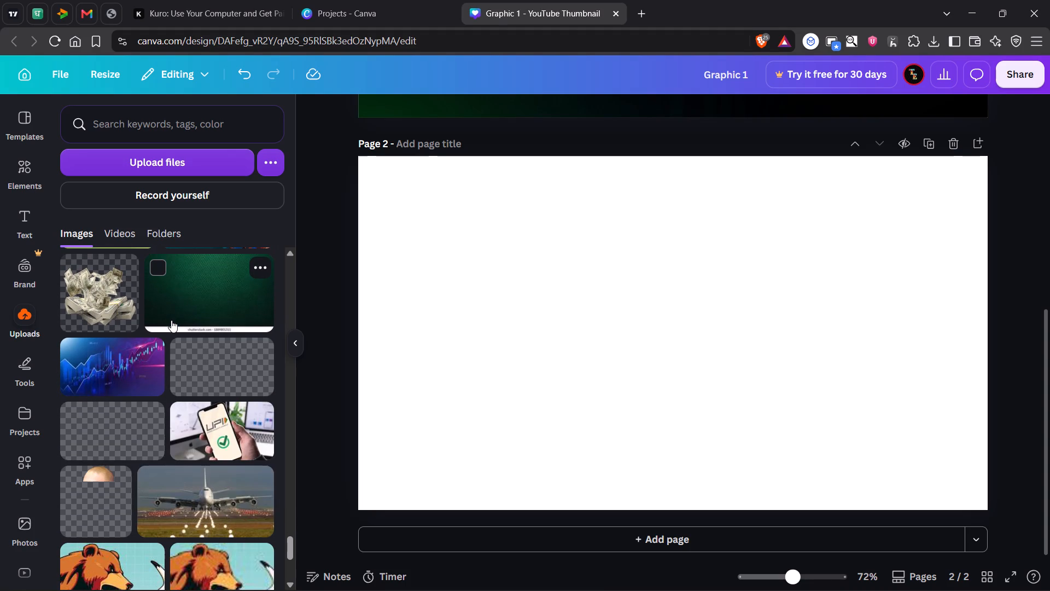
scroll(171, 320, "down", 6)
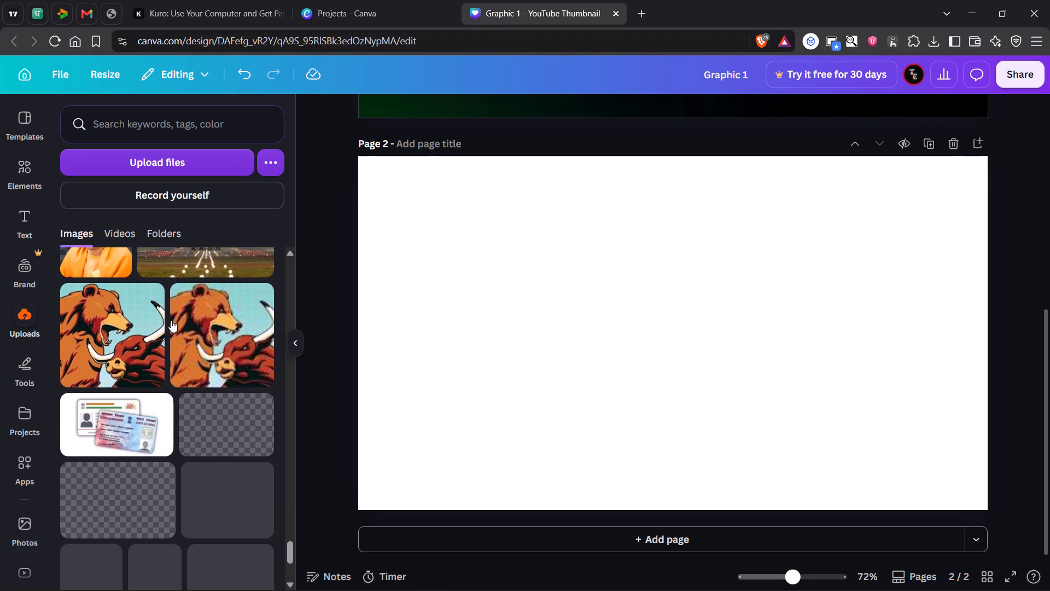
scroll(171, 320, "down", 4)
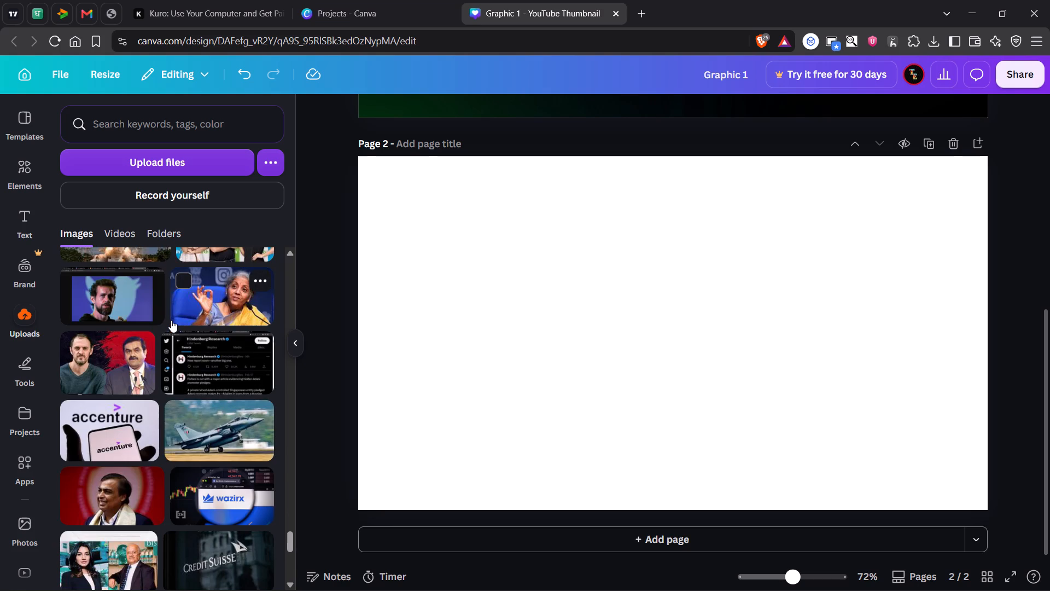
scroll(171, 320, "down", 6)
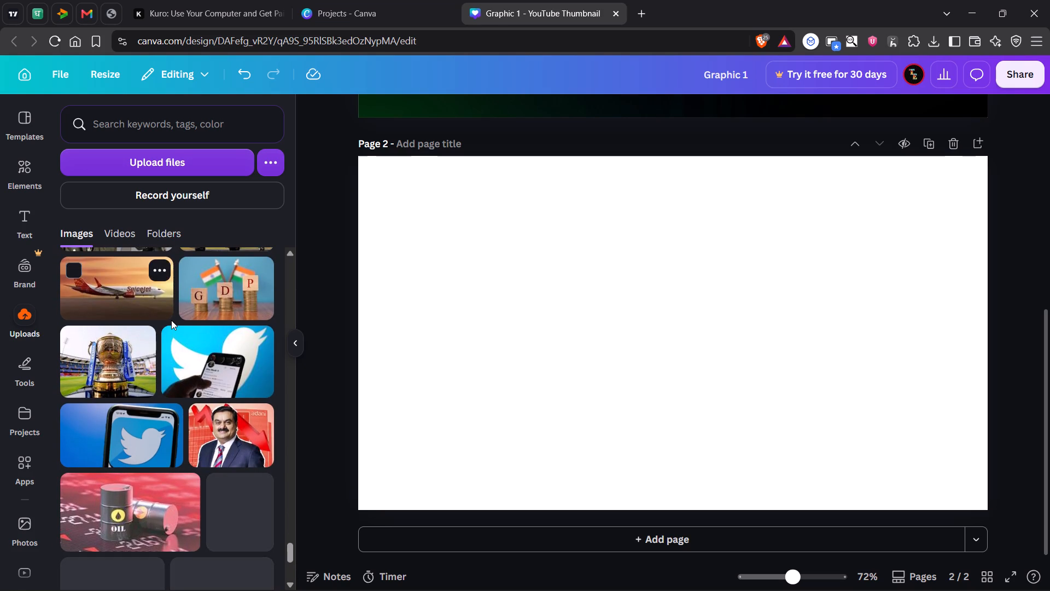
scroll(171, 320, "down", 3)
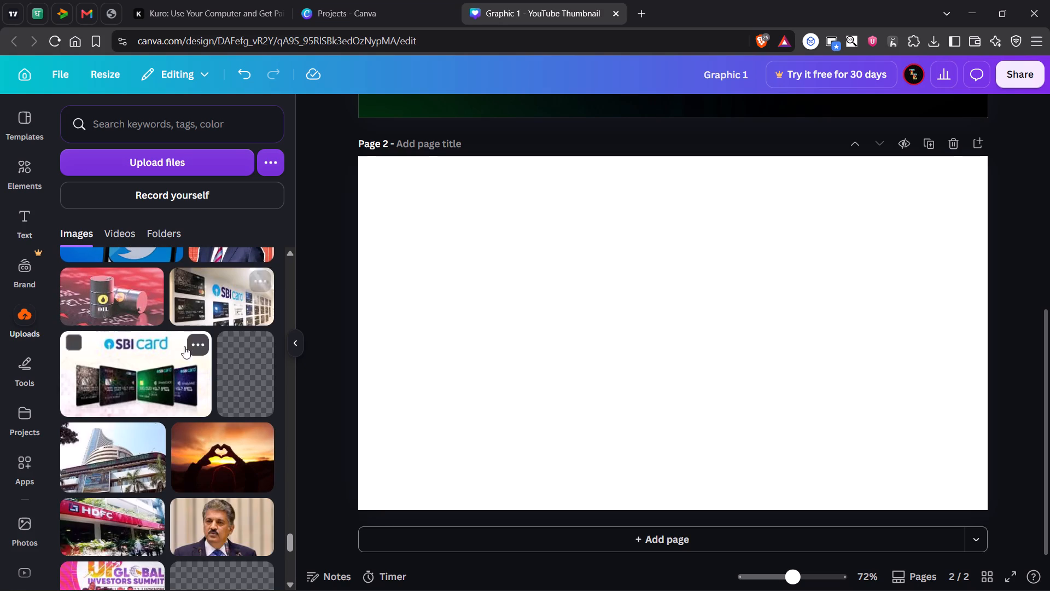
scroll(197, 340, "down", 2)
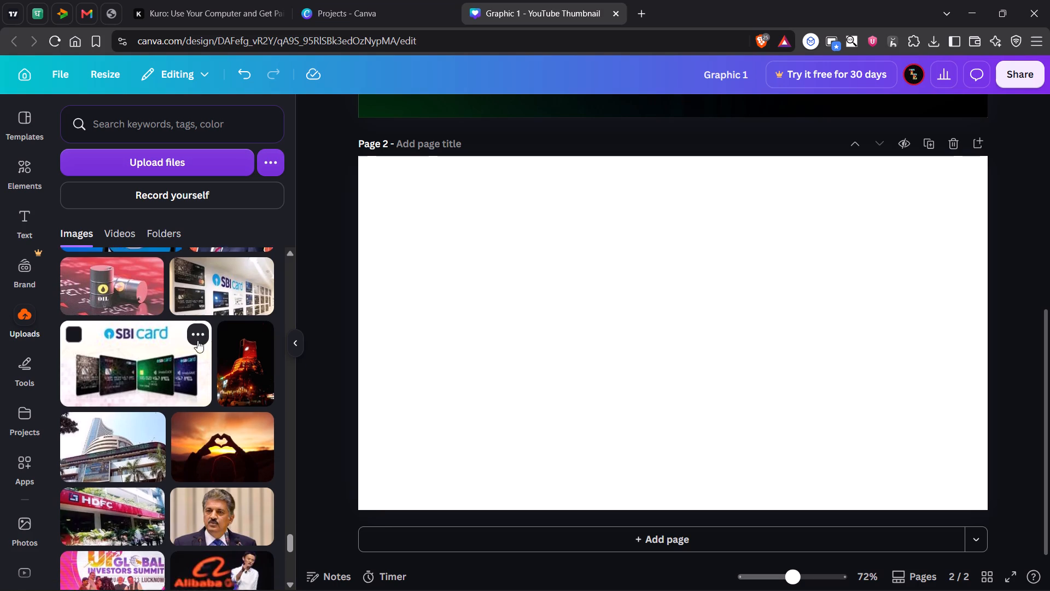
scroll(197, 340, "down", 6)
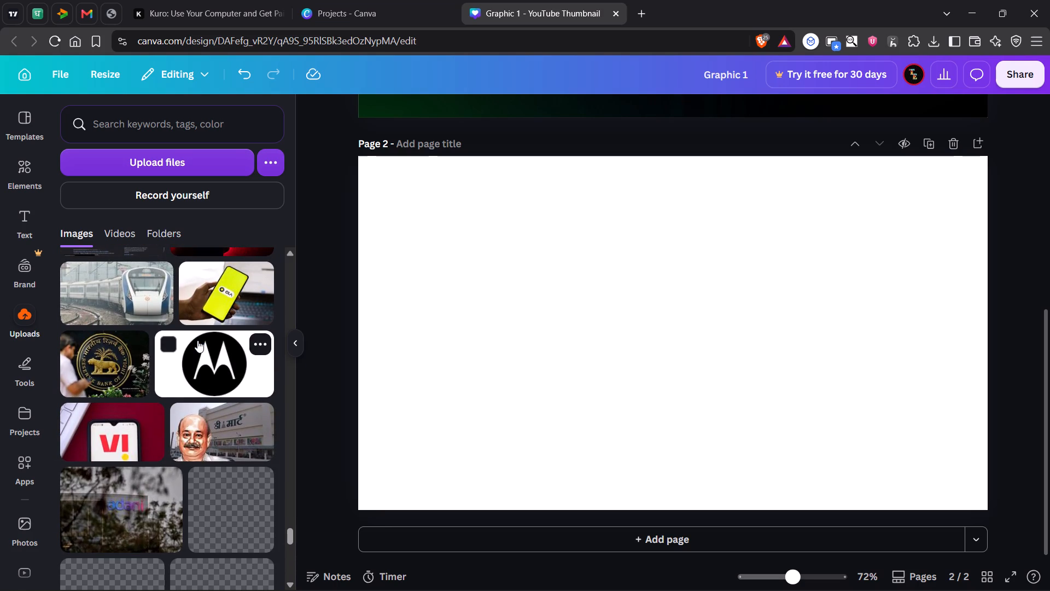
left_click(98, 301)
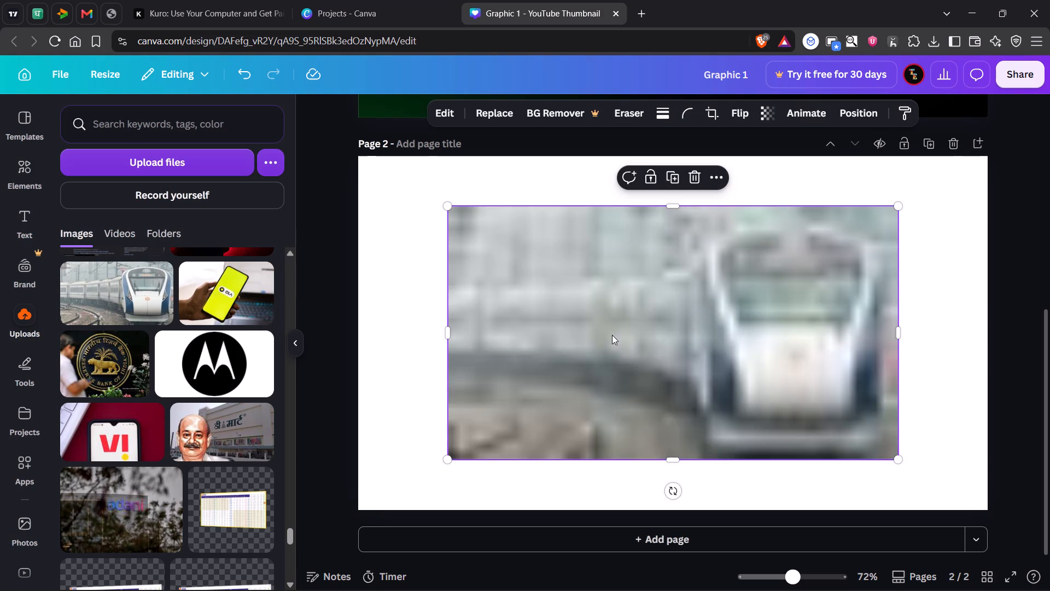
Align the train photo with page 2's top-left corner and enlarge it to fill the whole page.
left_click_drag(611, 333, 522, 283)
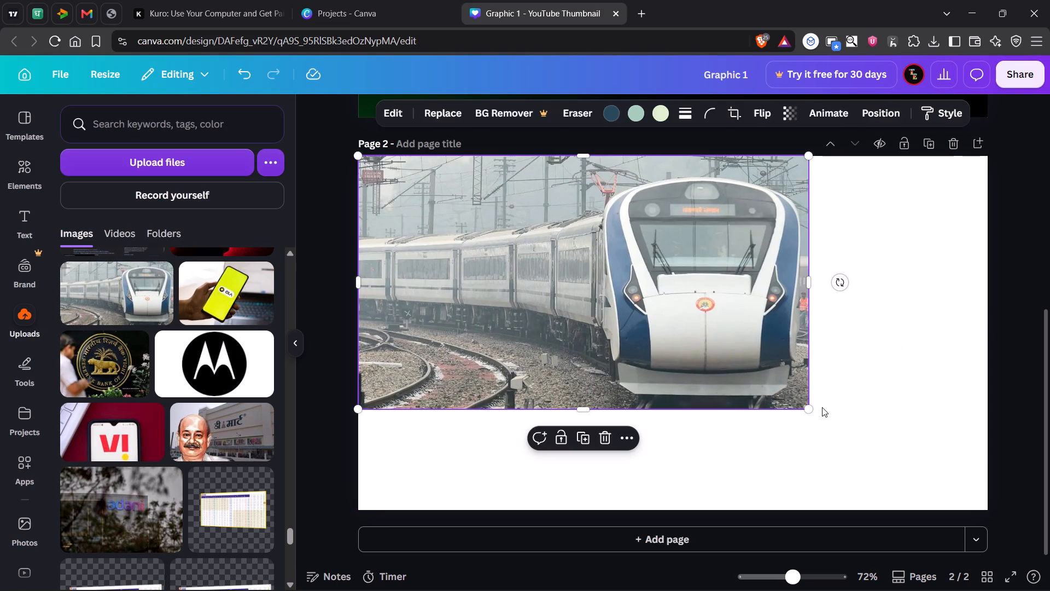
left_click_drag(806, 412, 980, 529)
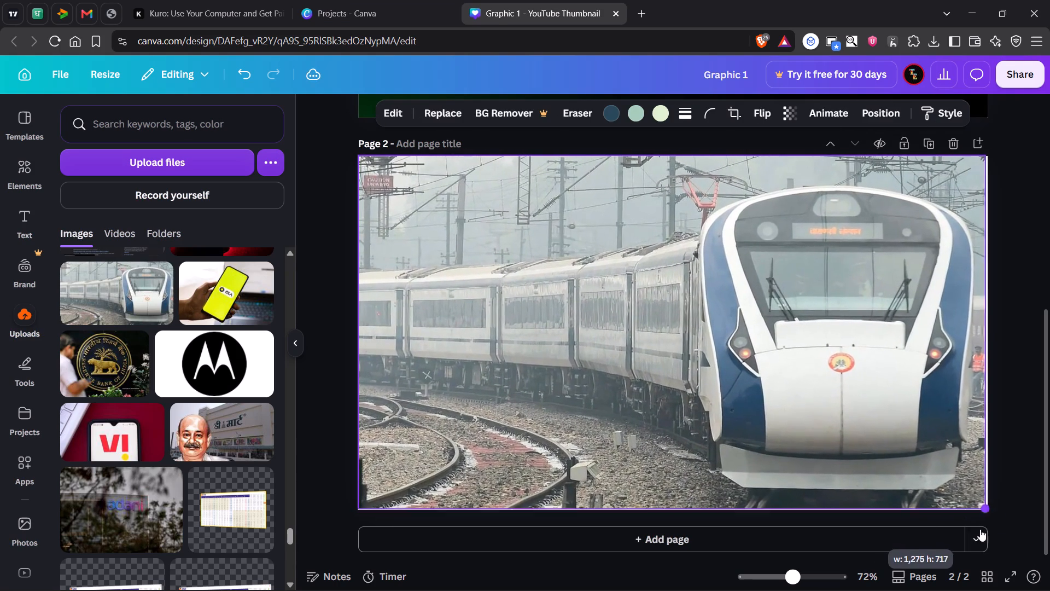
left_click_drag(980, 529, 976, 526)
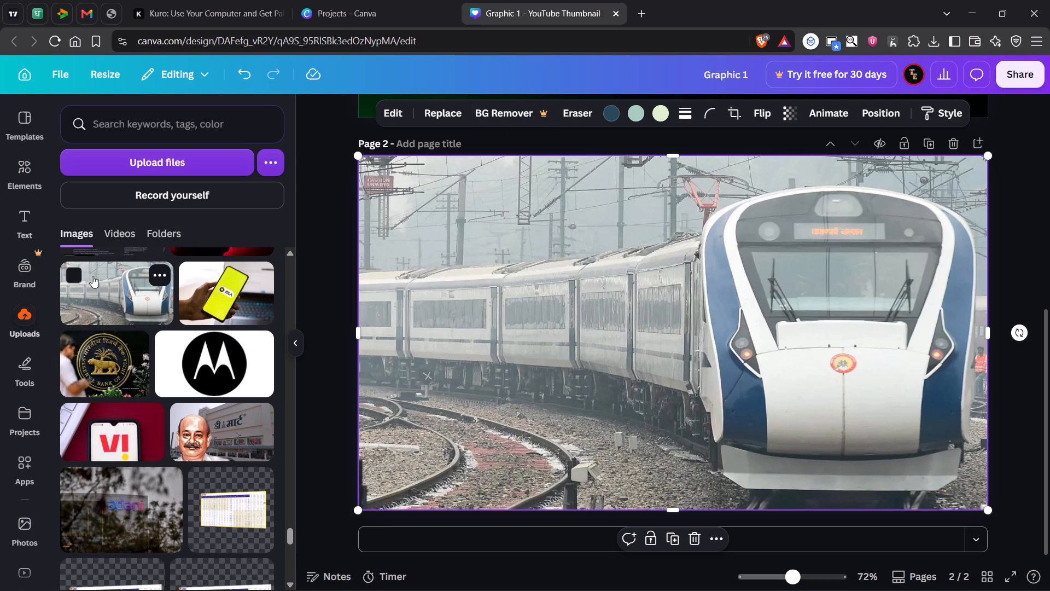
Search the elements for "black screen" and add the plain black upright rectangle graphic to page 2.
left_click(24, 177)
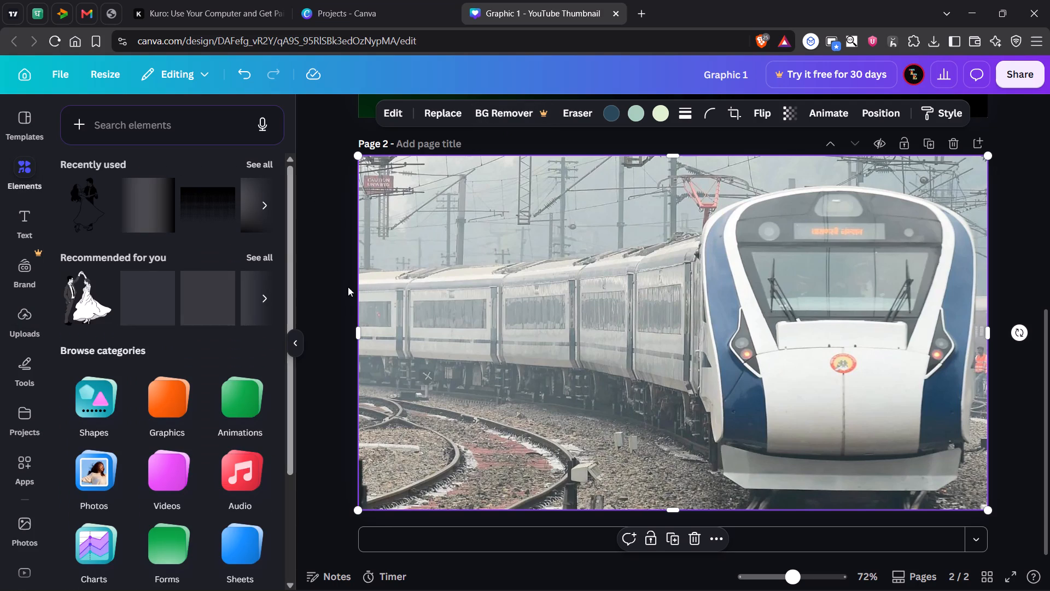
left_click(262, 208)
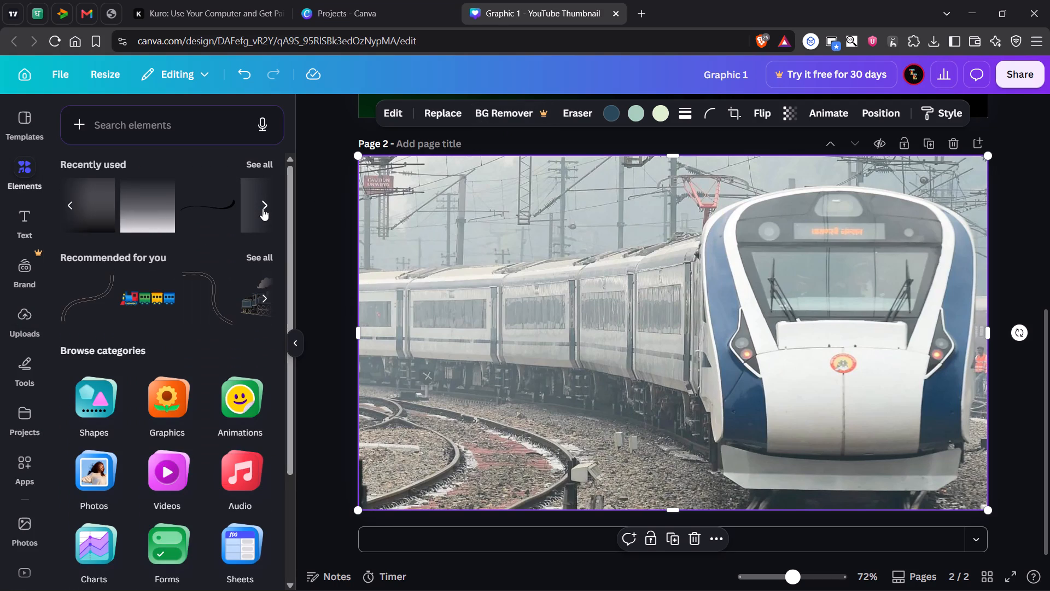
left_click(262, 208)
left_click(262, 208)
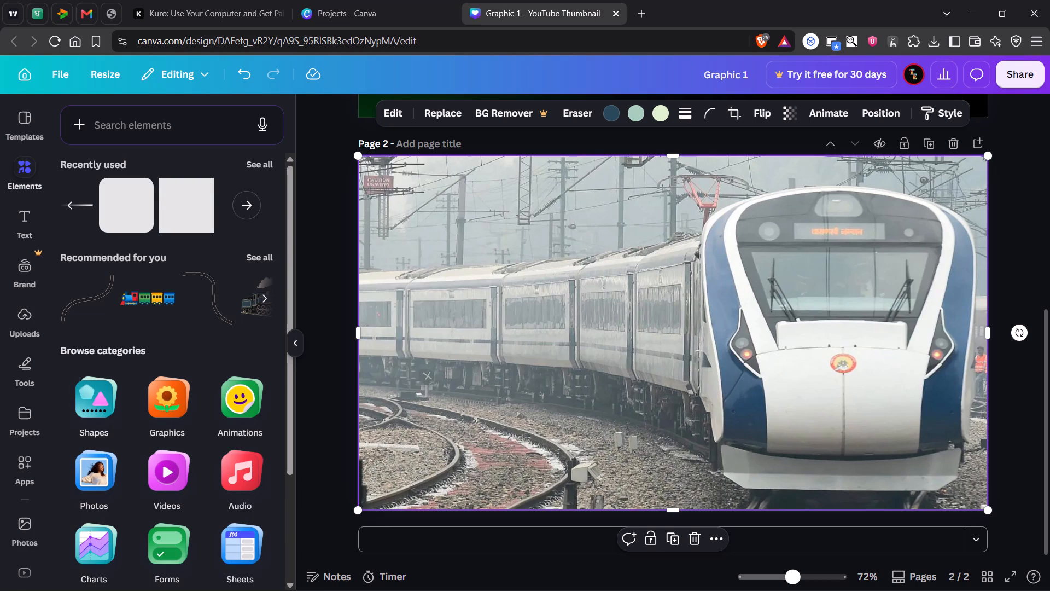
left_click(116, 131)
type("black screen")
key("Return")
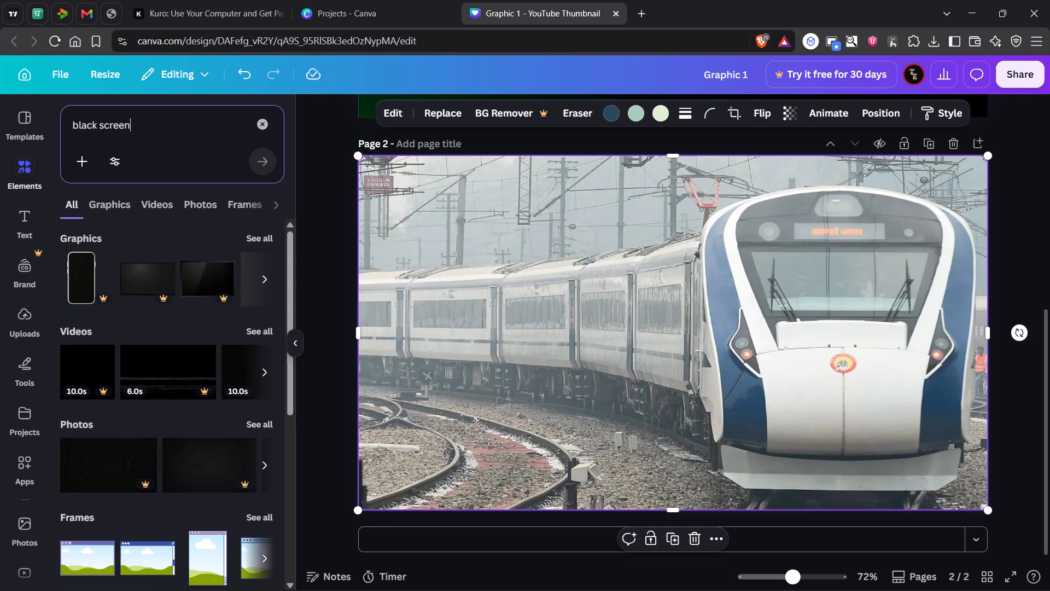
left_click(264, 276)
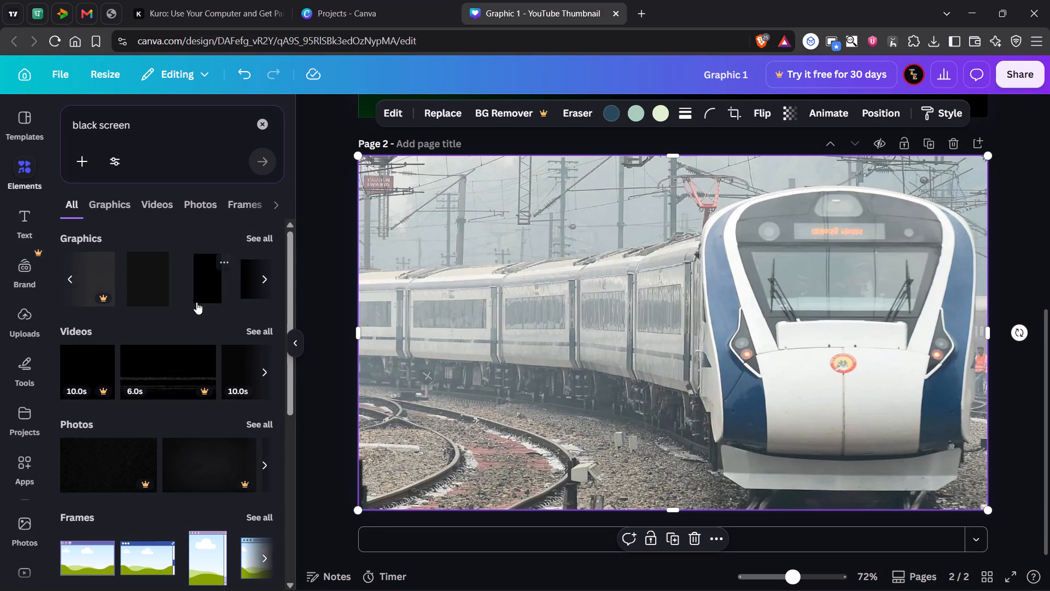
left_click(198, 288)
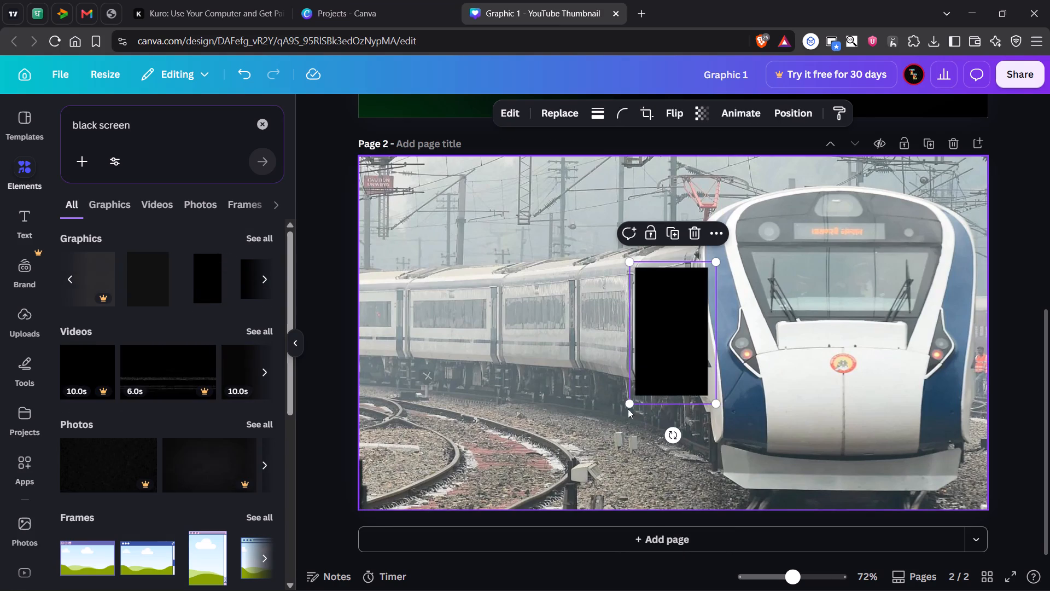
Rotate the black rectangle 90° to lie horizontally and move it to page 2's top-left corner.
left_click_drag(677, 436, 591, 337)
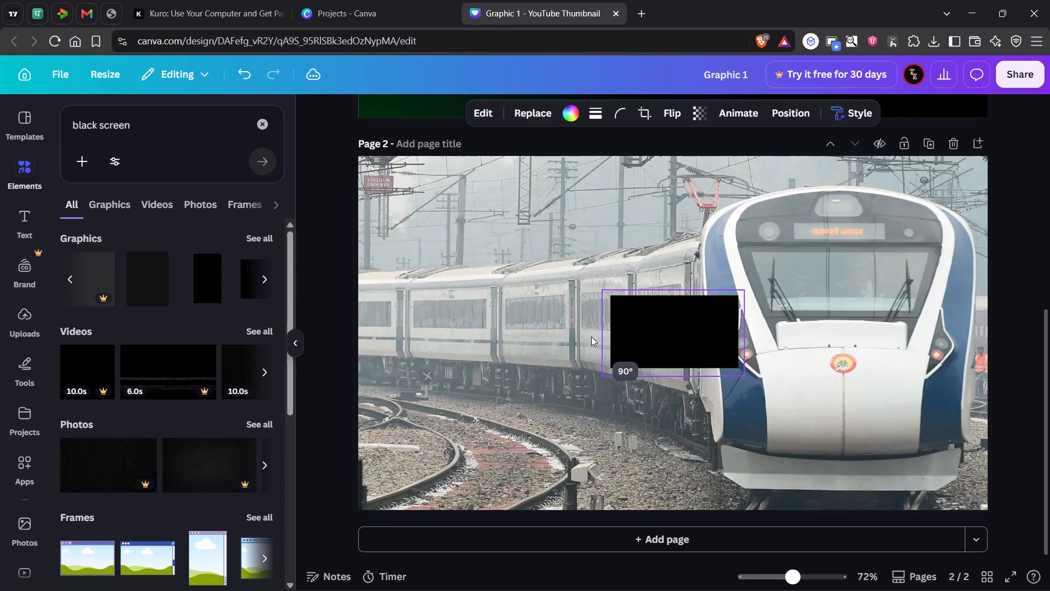
left_click_drag(591, 337, 591, 334)
left_click_drag(631, 331, 348, 154)
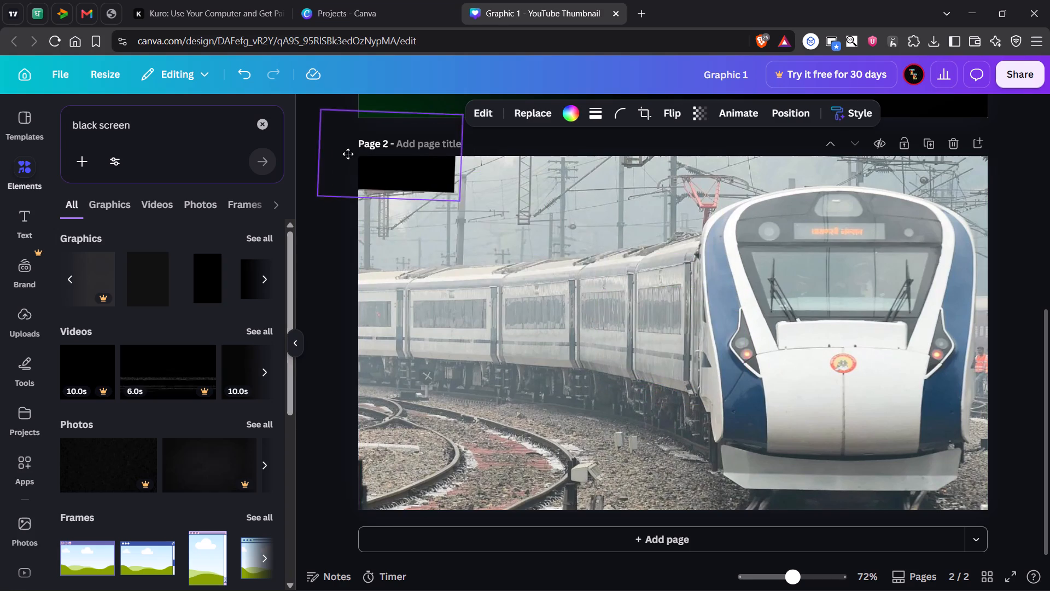
left_click_drag(348, 154, 421, 222)
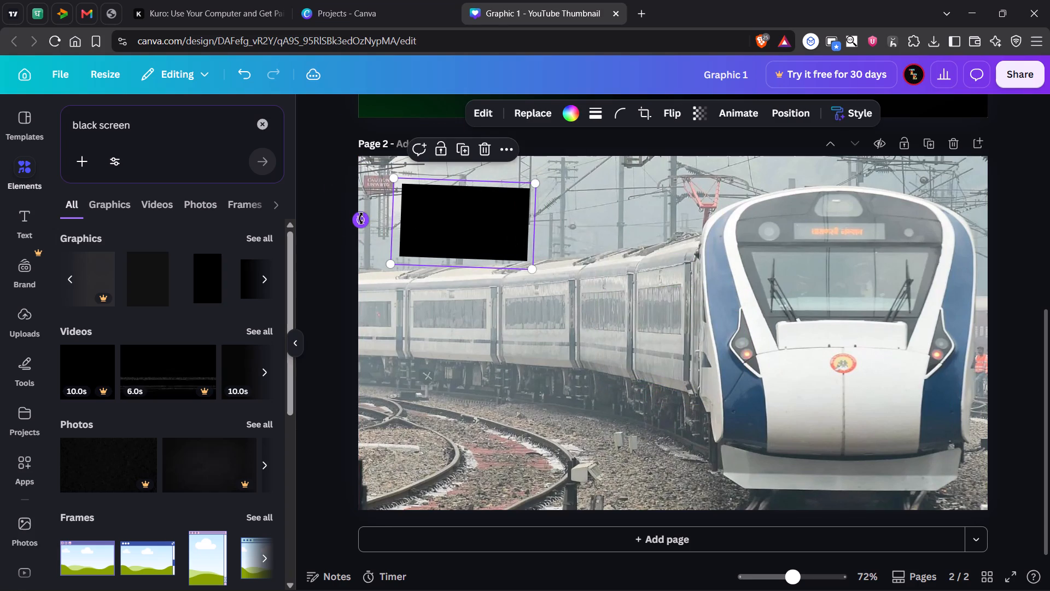
left_click(361, 218)
left_click_drag(459, 225, 435, 203)
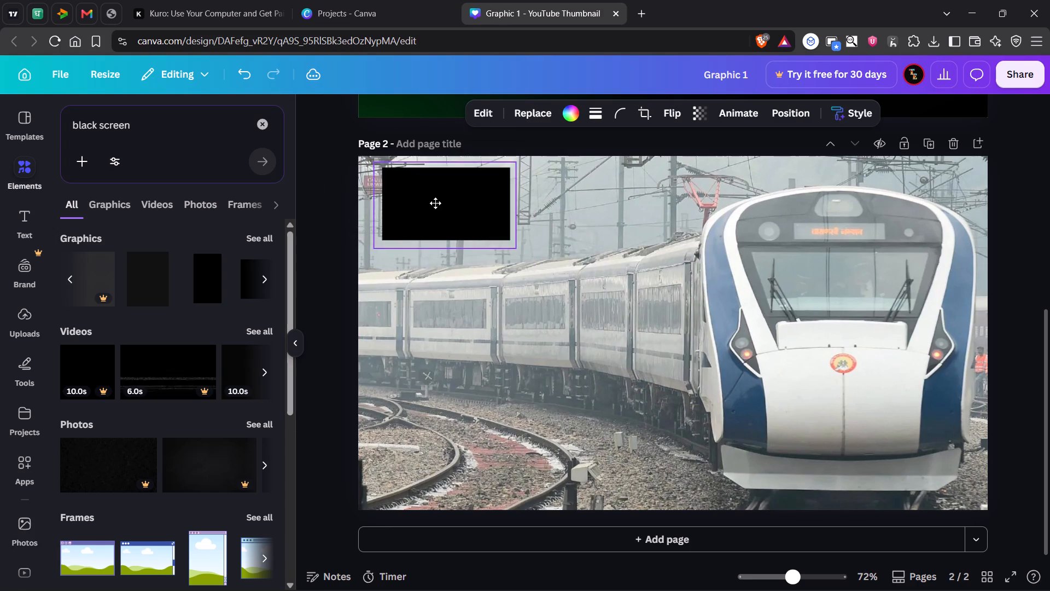
left_click_drag(435, 203, 414, 192)
Enlarge and reposition the black rectangle until it covers all of page 2.
left_click_drag(489, 236, 489, 237)
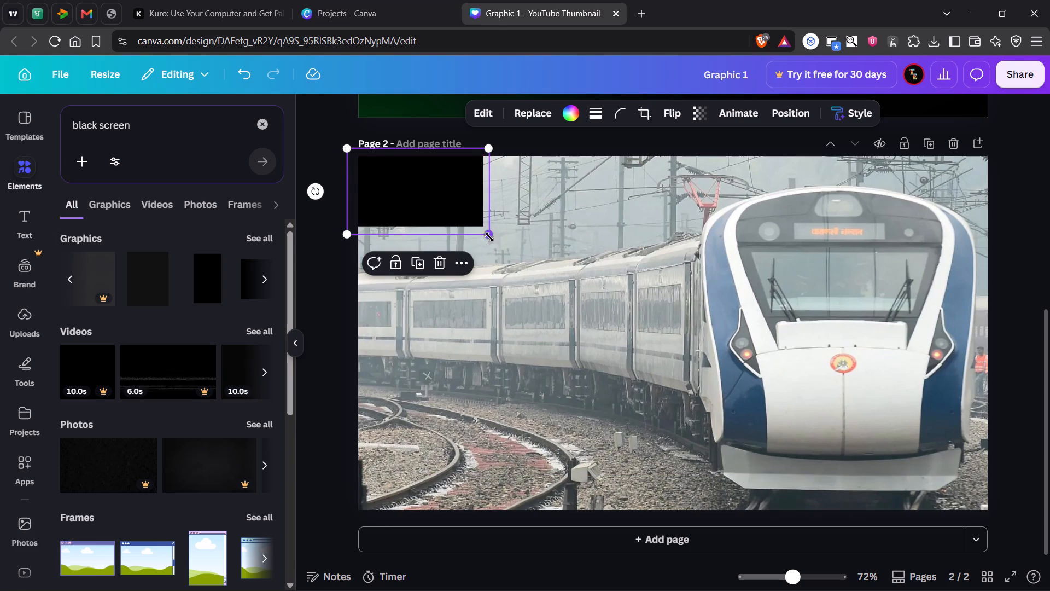
left_click_drag(489, 237, 1030, 528)
left_click_drag(819, 403, 766, 361)
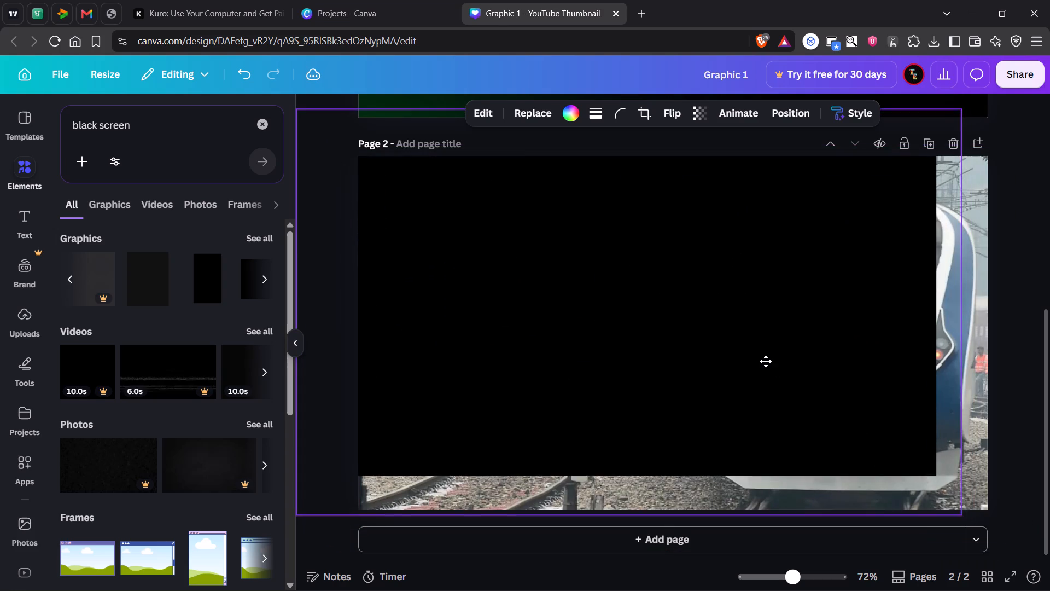
left_click_drag(766, 361, 767, 361)
left_click_drag(962, 512, 1036, 554)
left_click_drag(936, 404, 937, 424)
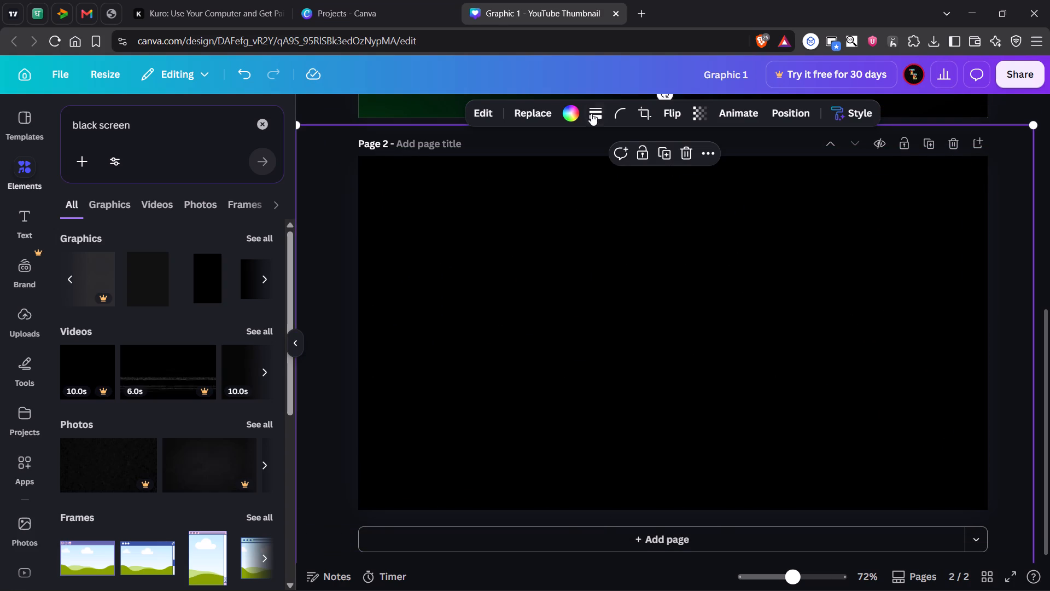
Set the black rectangle's transparency to 63 to darken the train photo beneath it.
left_click(708, 115)
left_click_drag(736, 167, 719, 169)
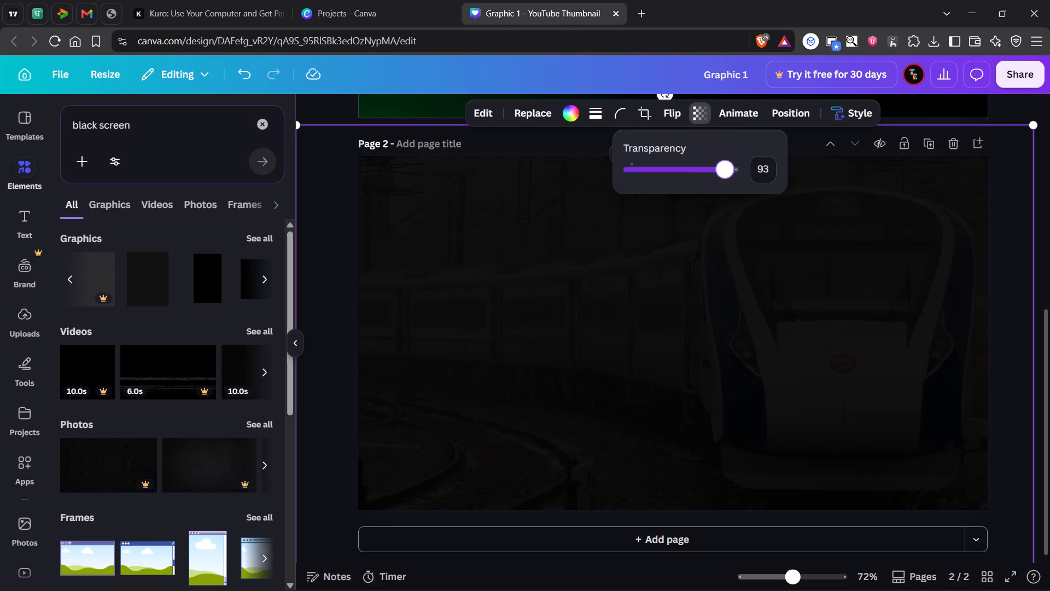
left_click_drag(719, 169, 714, 173)
left_click_drag(714, 173, 705, 174)
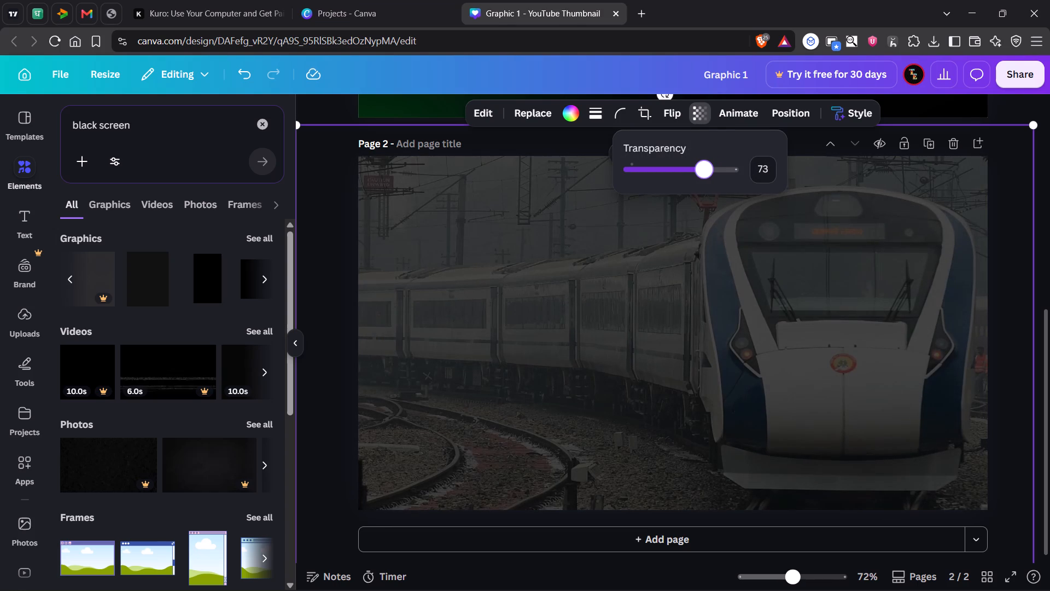
left_click_drag(705, 174, 695, 174)
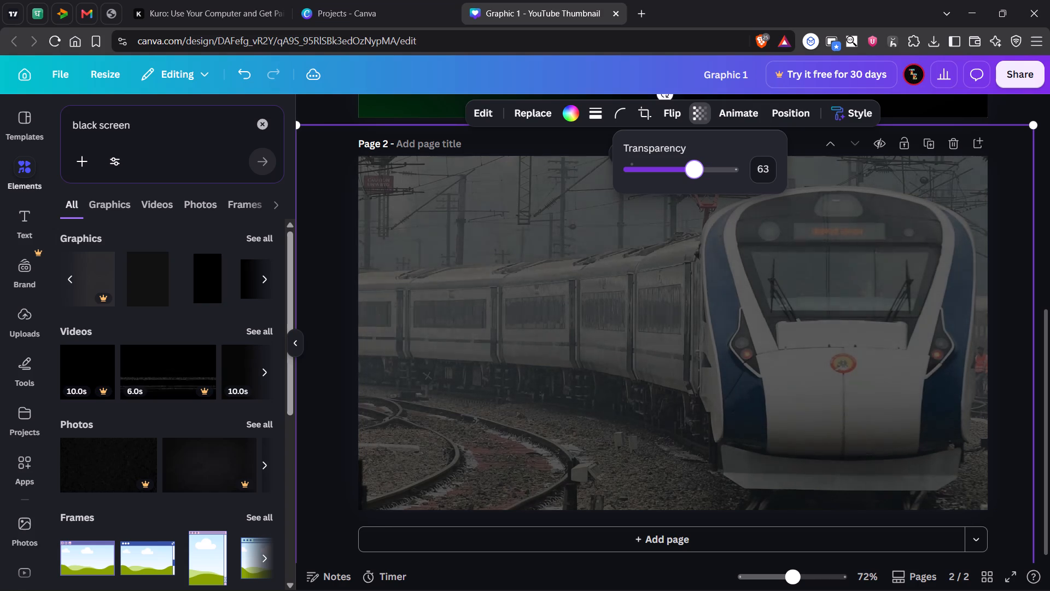
Delete the semi-transparent black rectangle covering the train photo on page 2.
left_click_drag(695, 174, 694, 174)
left_click(337, 110)
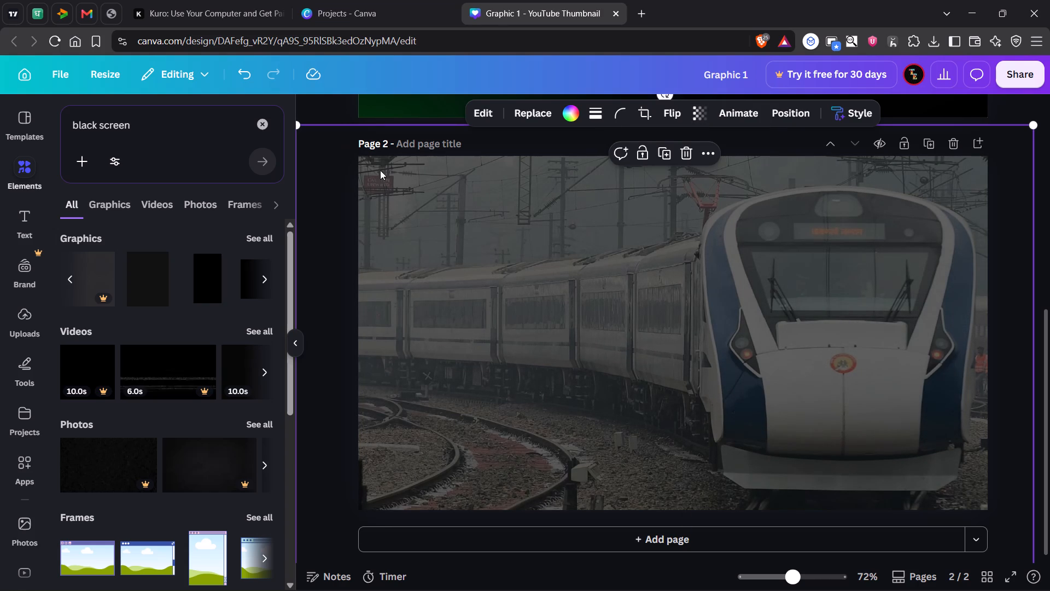
key("BackSpace")
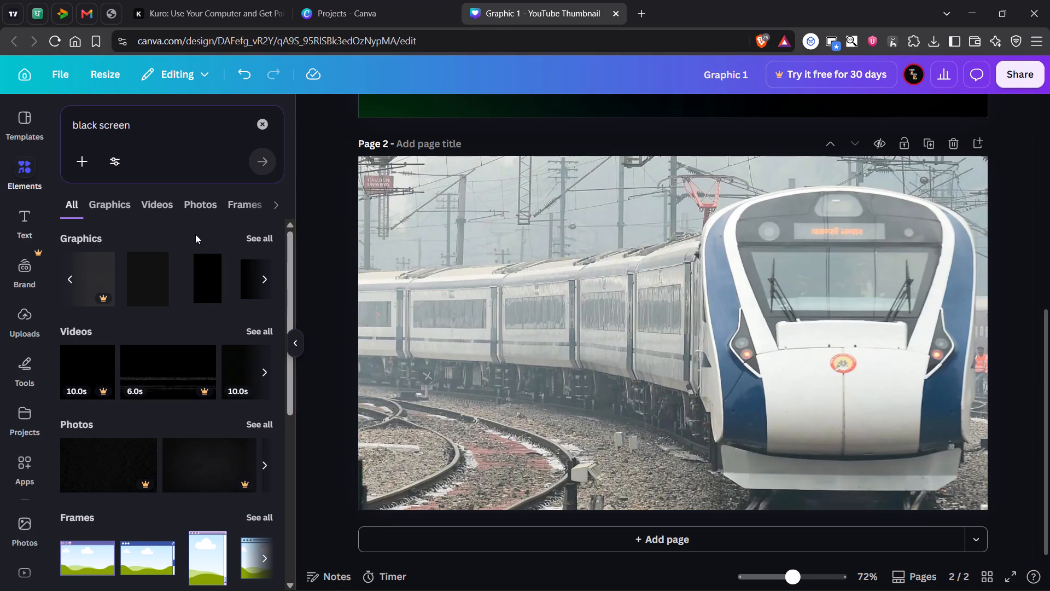
Clear the "black screen" element search and add the recently used black gradient that fades sideways to page 2.
left_click(262, 124)
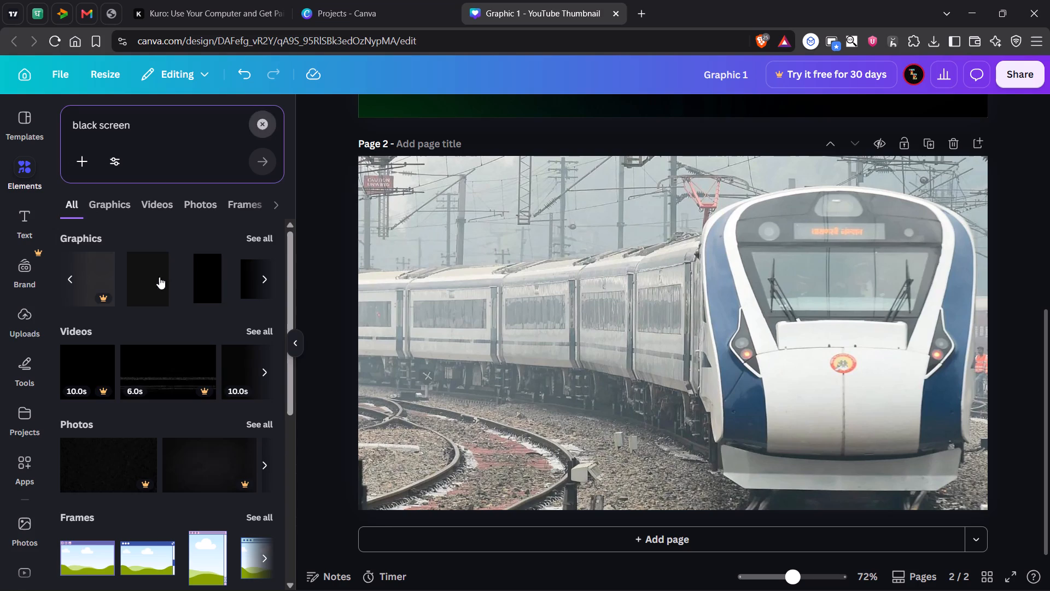
left_click(346, 331)
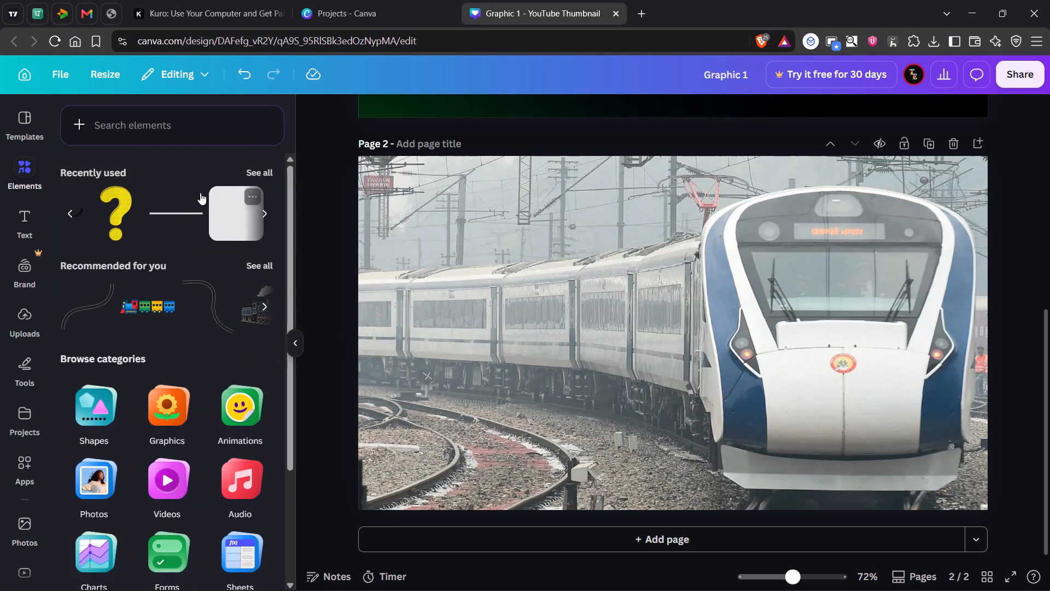
left_click(71, 216)
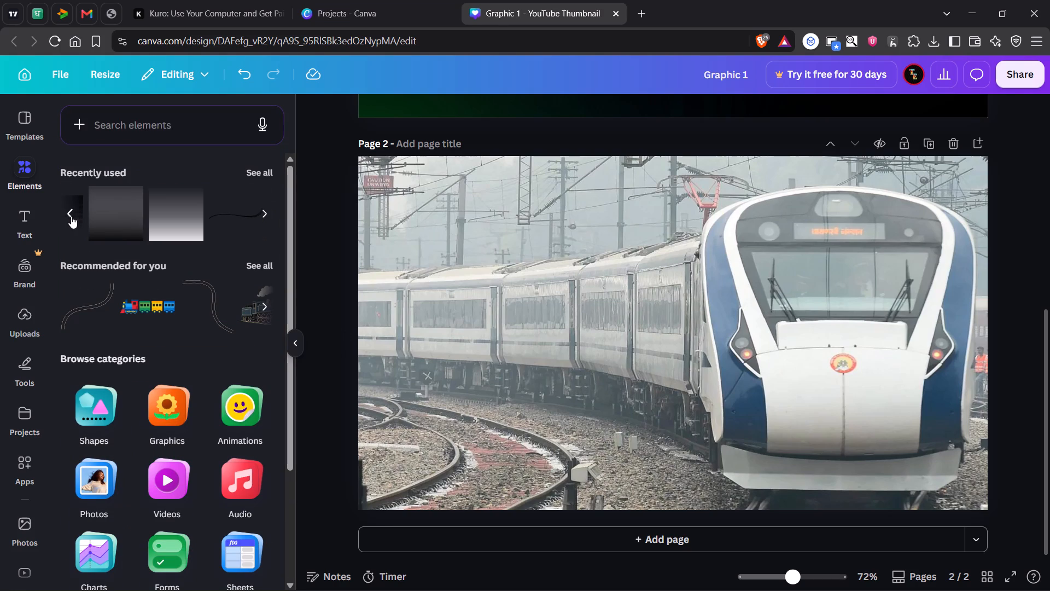
left_click(71, 216)
left_click(71, 216)
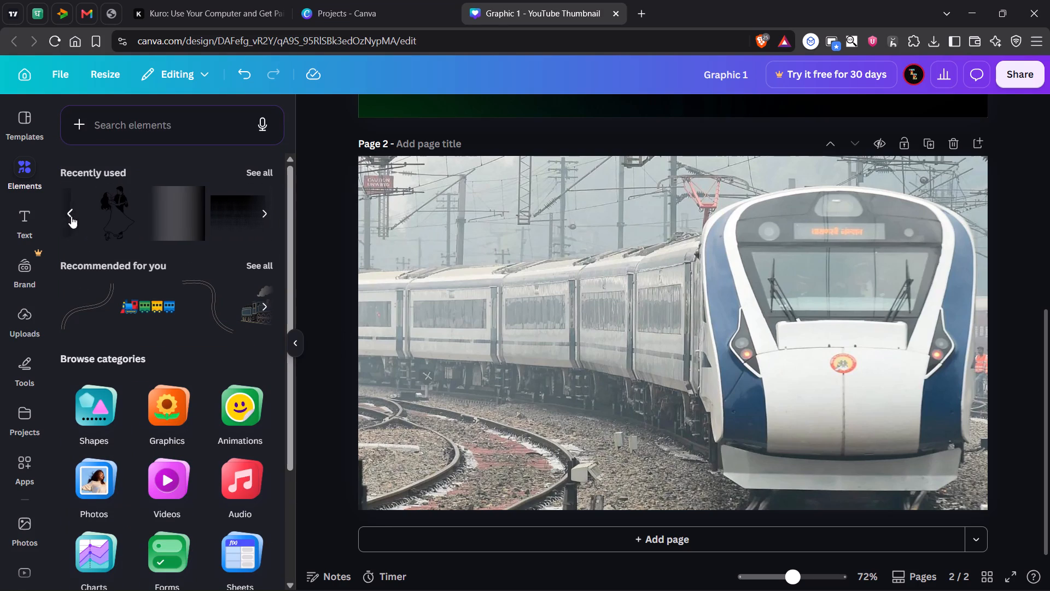
left_click(199, 225)
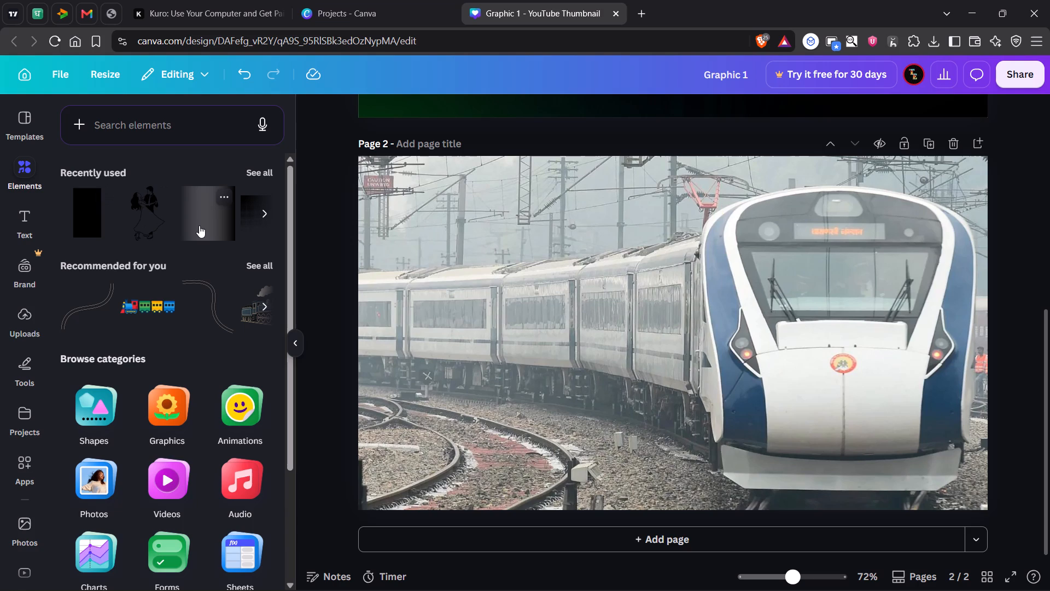
Rotate the black gradient so its dark side faces left, and move it to page 2's top-left corner.
left_click_drag(672, 439, 615, 374)
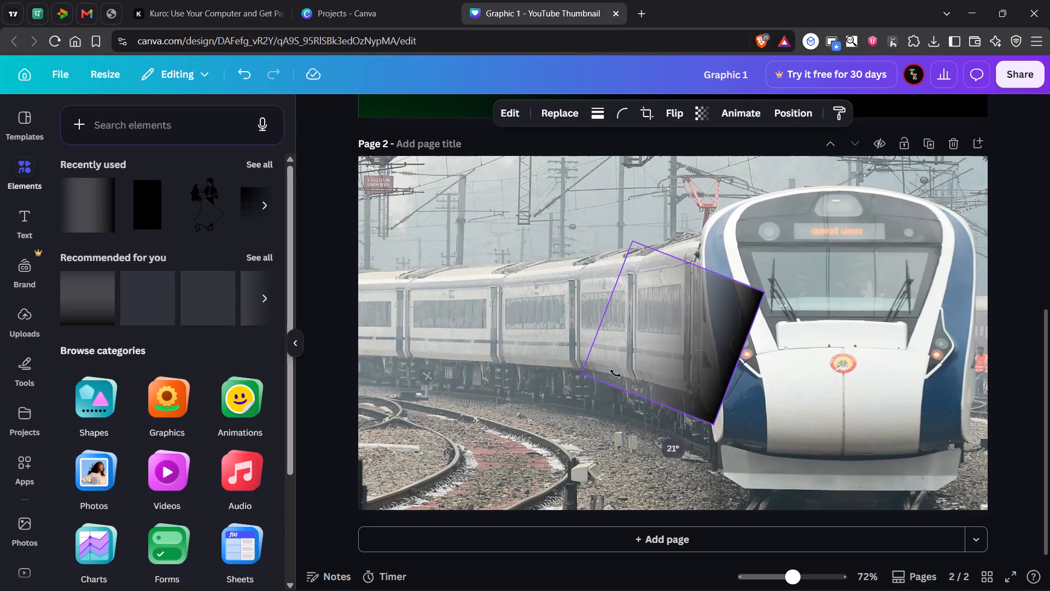
left_click_drag(615, 374, 675, 234)
left_click_drag(694, 342, 457, 237)
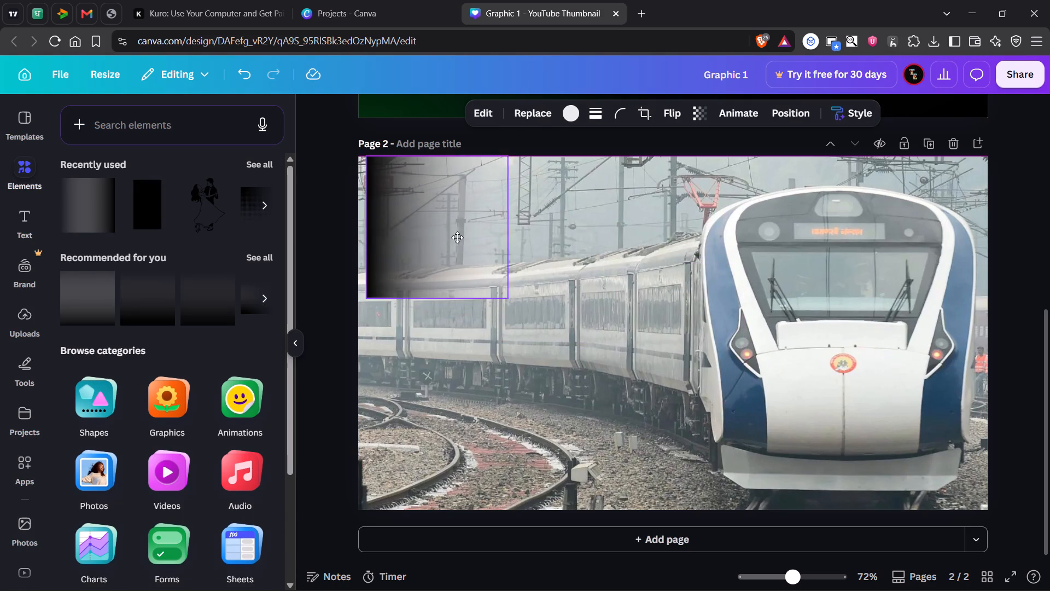
left_click_drag(457, 237, 450, 235)
Enlarge and reposition the black gradient until it spans page 2's full height and darkens the left side of the train photo.
left_click_drag(499, 300, 728, 454)
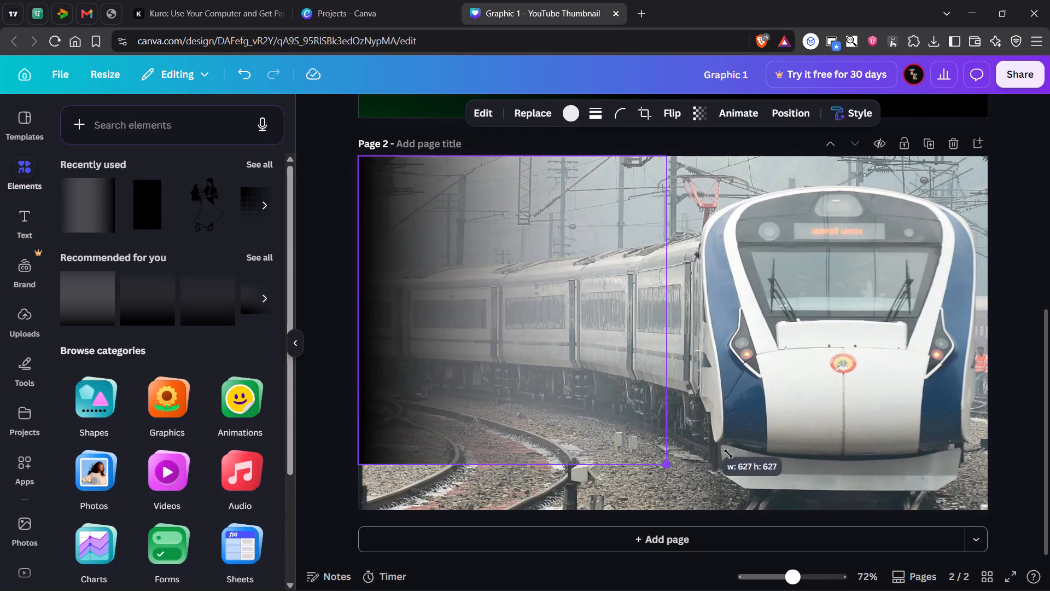
left_click_drag(728, 454, 895, 488)
left_click_drag(638, 410, 736, 350)
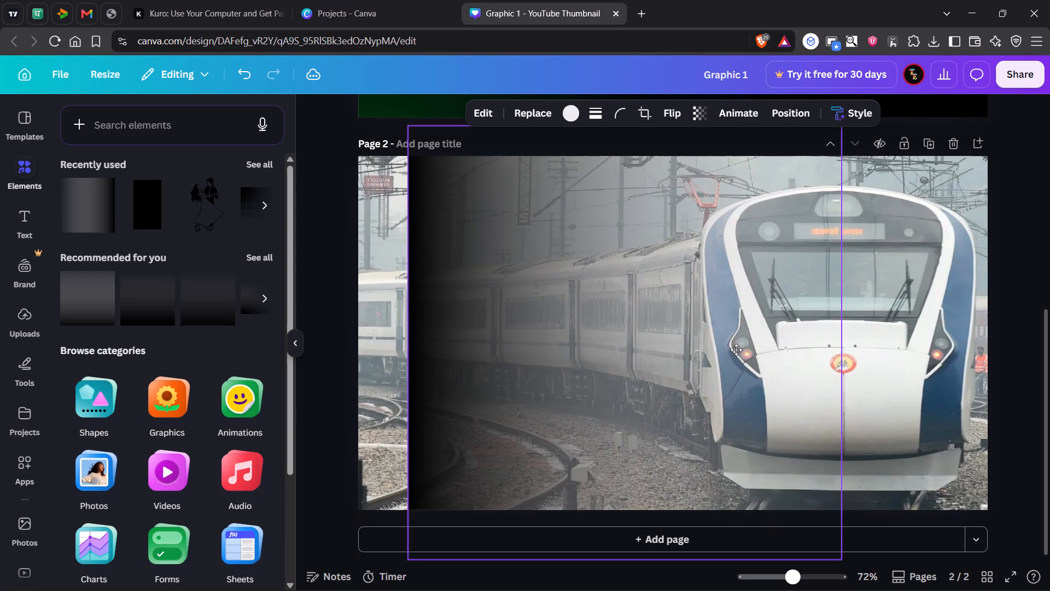
left_click_drag(736, 350, 752, 337)
left_click_drag(513, 446, 609, 320)
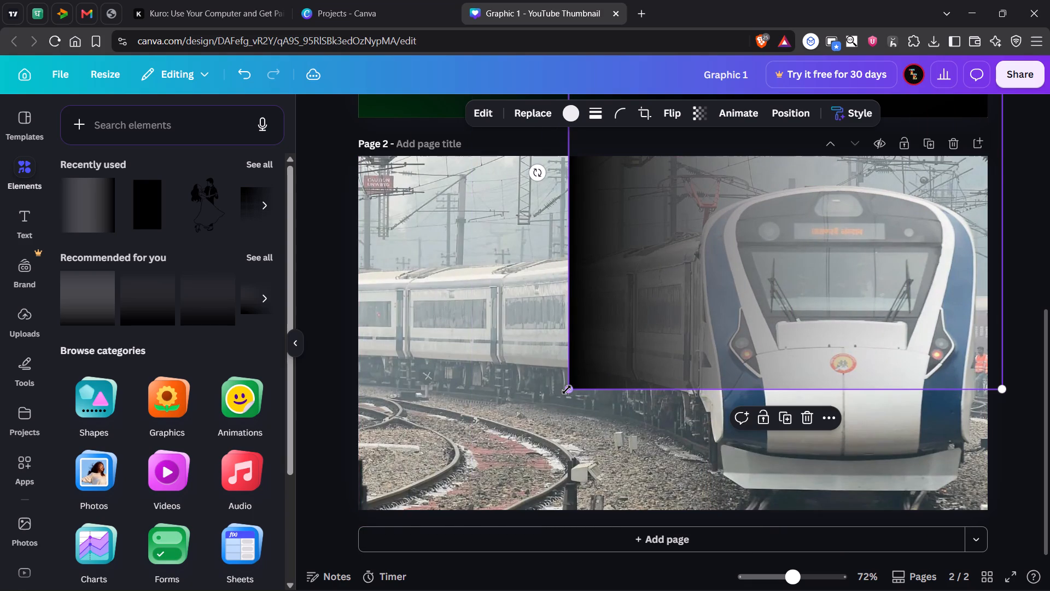
left_click_drag(568, 390, 376, 540)
left_click_drag(737, 279, 672, 323)
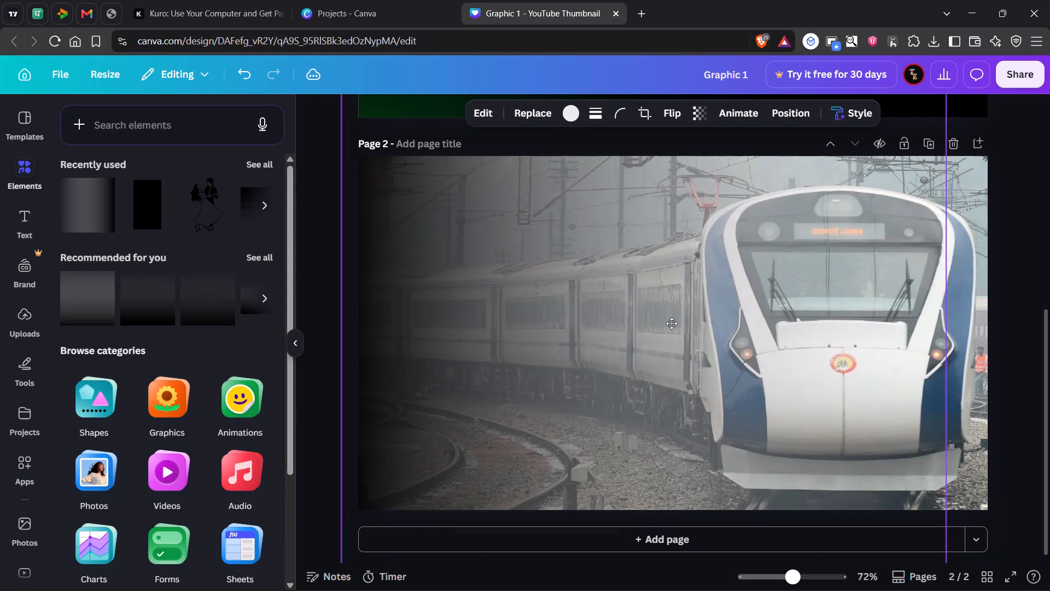
left_click_drag(672, 323, 693, 369)
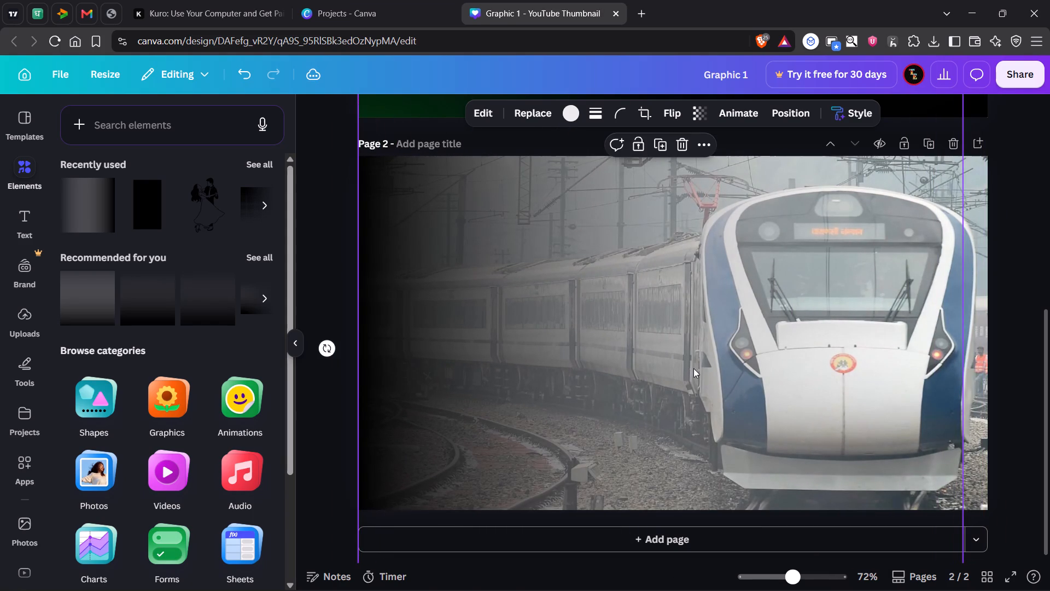
left_click(1020, 286)
left_click_drag(750, 294, 744, 297)
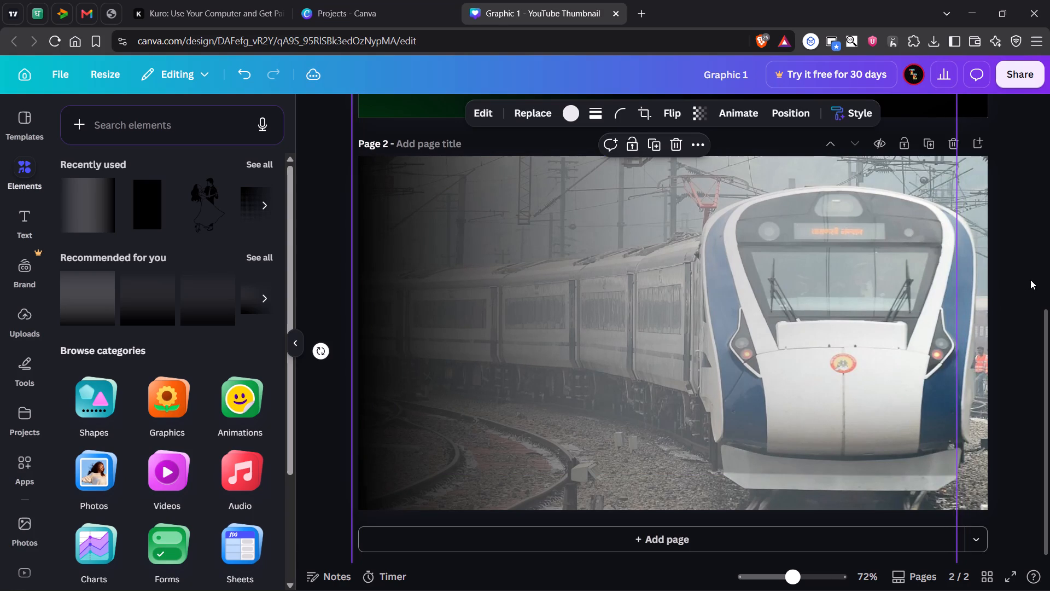
left_click(1030, 280)
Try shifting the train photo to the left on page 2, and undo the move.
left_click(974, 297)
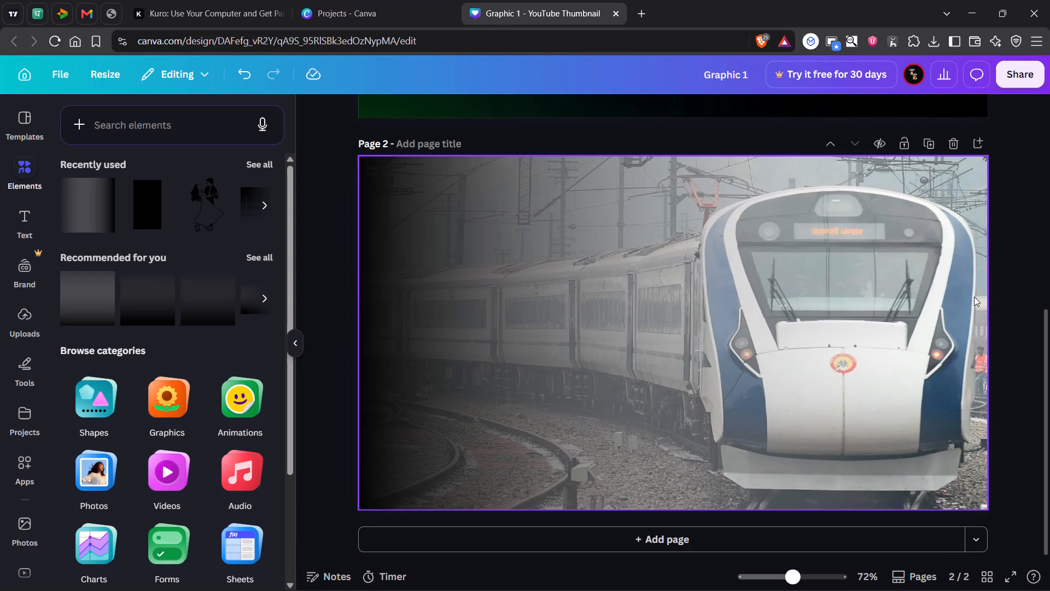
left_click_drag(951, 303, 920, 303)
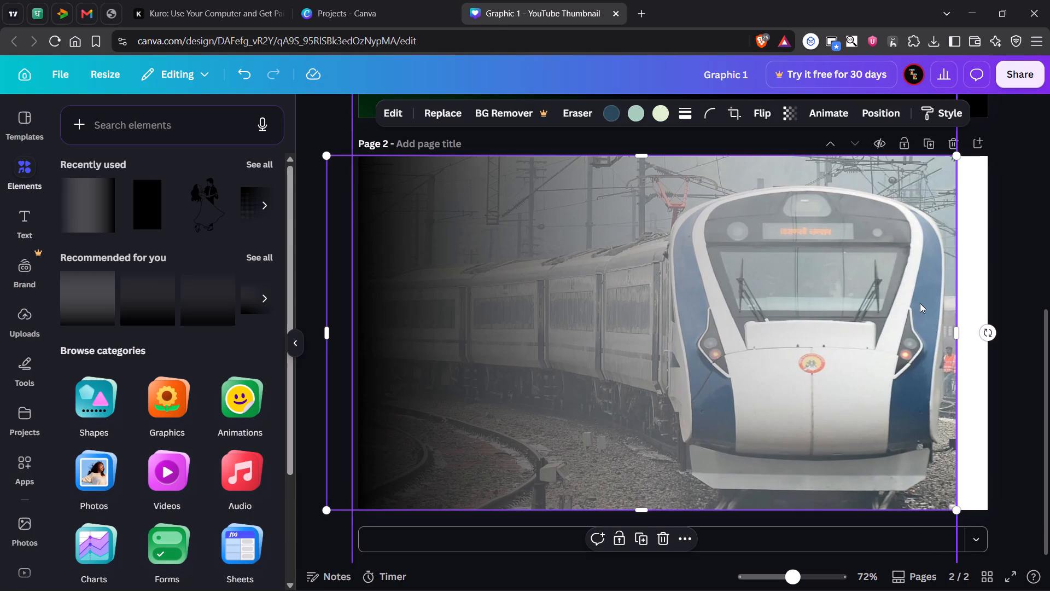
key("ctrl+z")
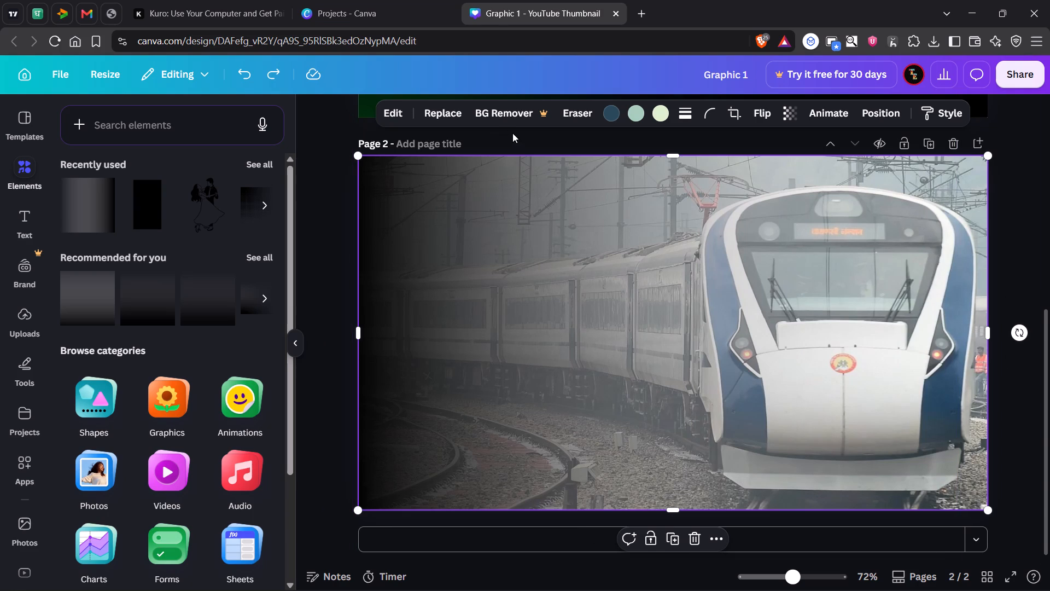
Adjust the train photo's brightness to slightly below 0, and deselect the photo.
left_click(399, 113)
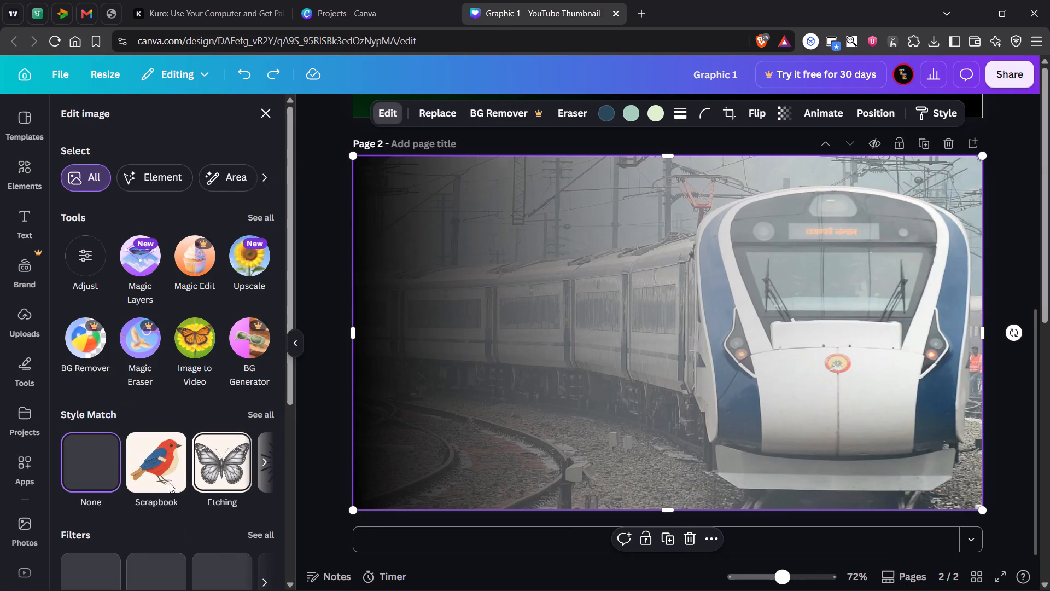
left_click(90, 257)
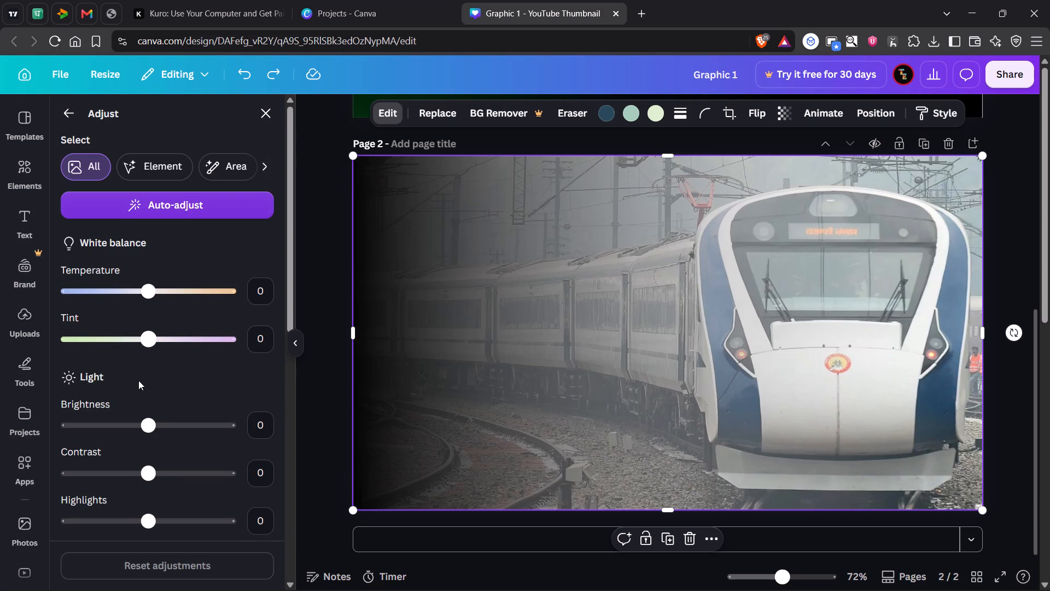
left_click_drag(152, 426, 175, 427)
left_click_drag(175, 427, 173, 428)
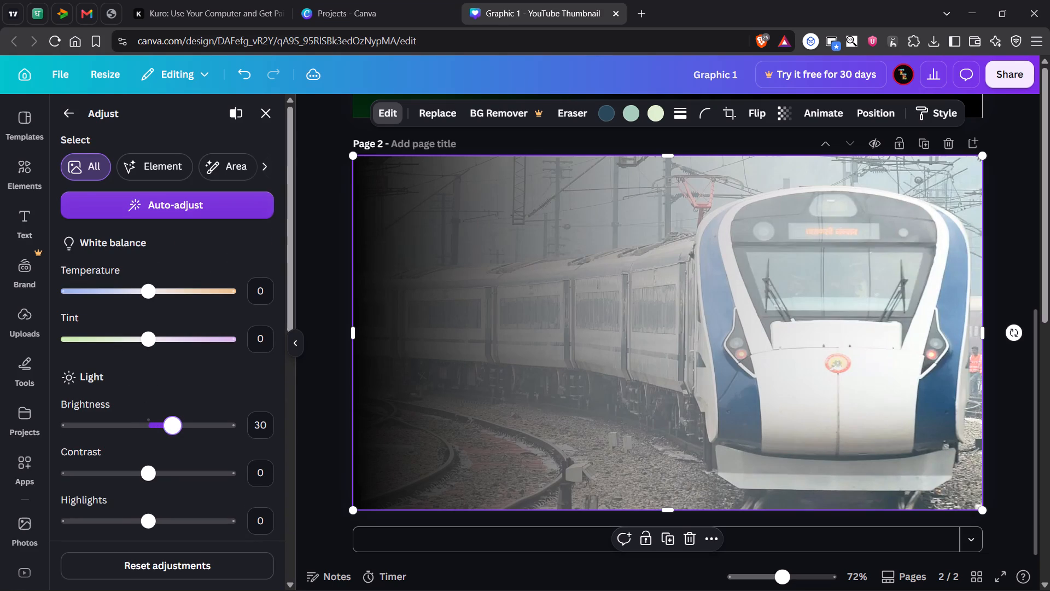
left_click_drag(171, 422, 141, 424)
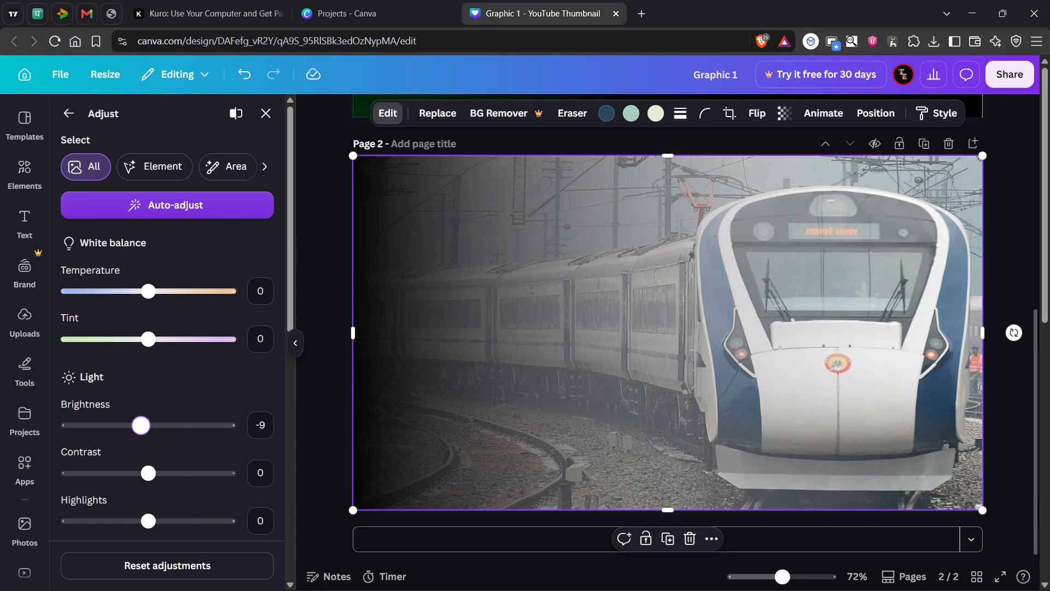
left_click_drag(141, 424, 135, 424)
left_click(332, 386)
left_click(331, 385)
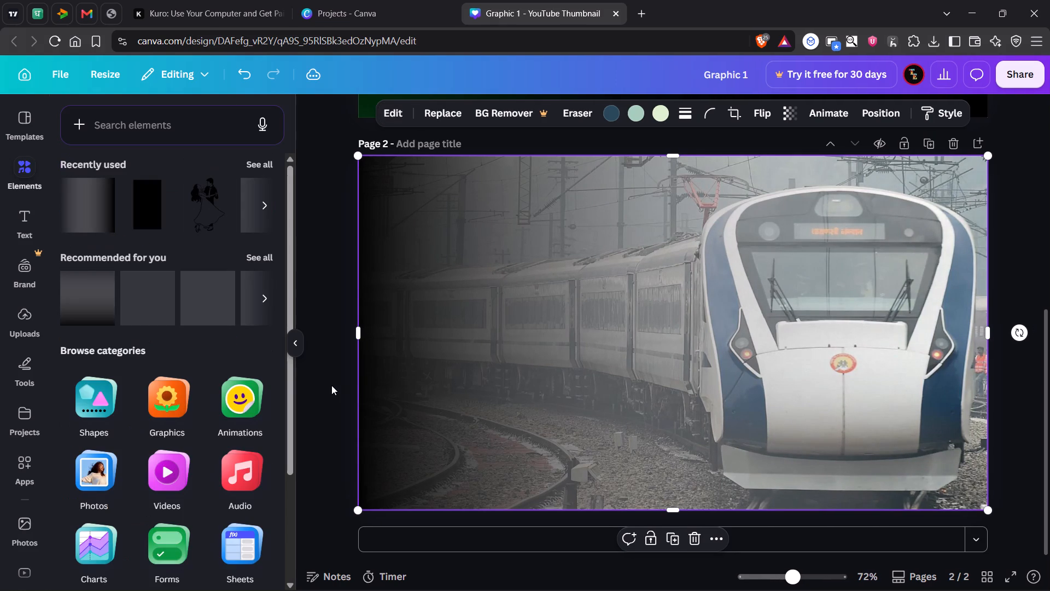
Search the elements for "narendra modi" and look through the graphics for a suitable picture of him.
left_click(127, 124)
type("narendra modi")
left_click(250, 163)
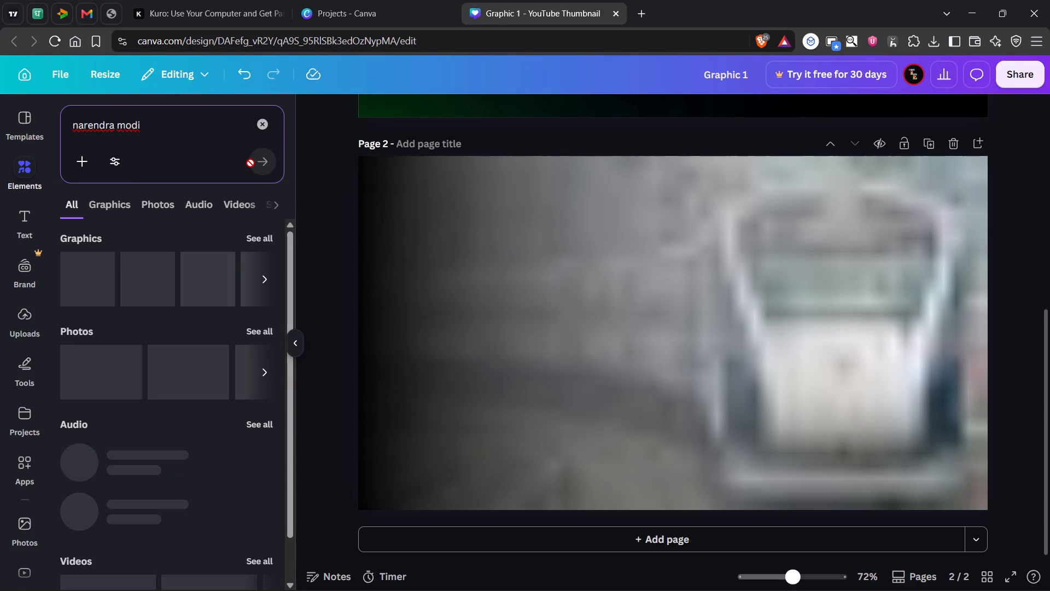
left_click(265, 279)
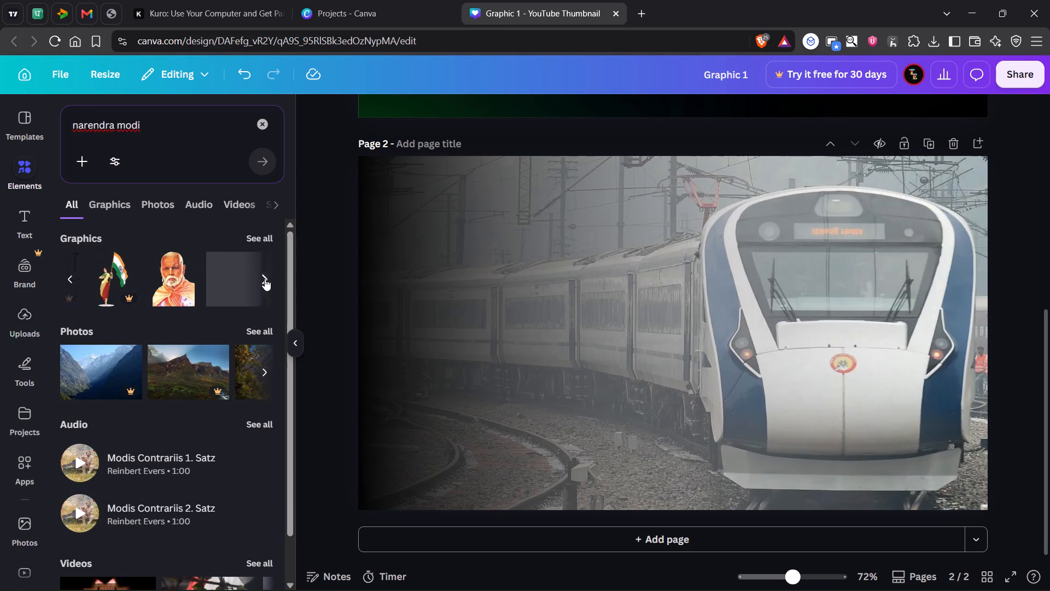
left_click(265, 279)
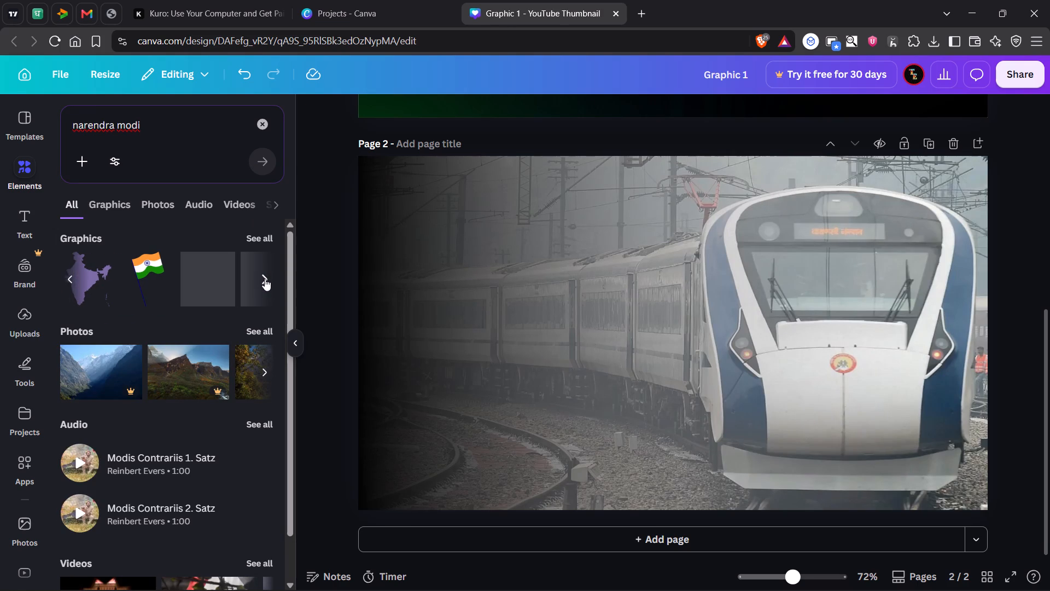
left_click(265, 279)
left_click(265, 279)
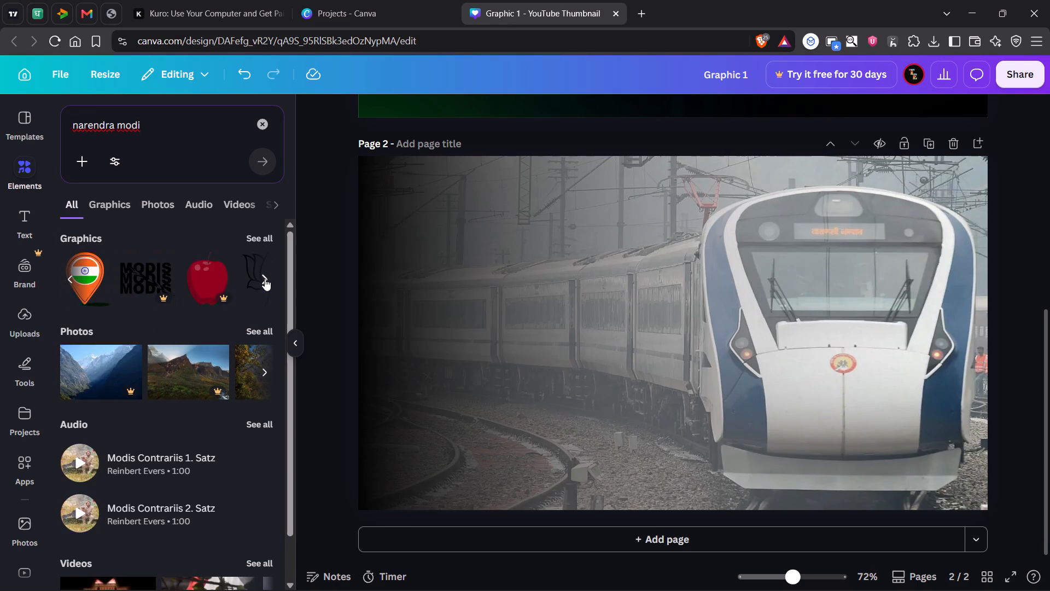
left_click(265, 279)
left_click(265, 279)
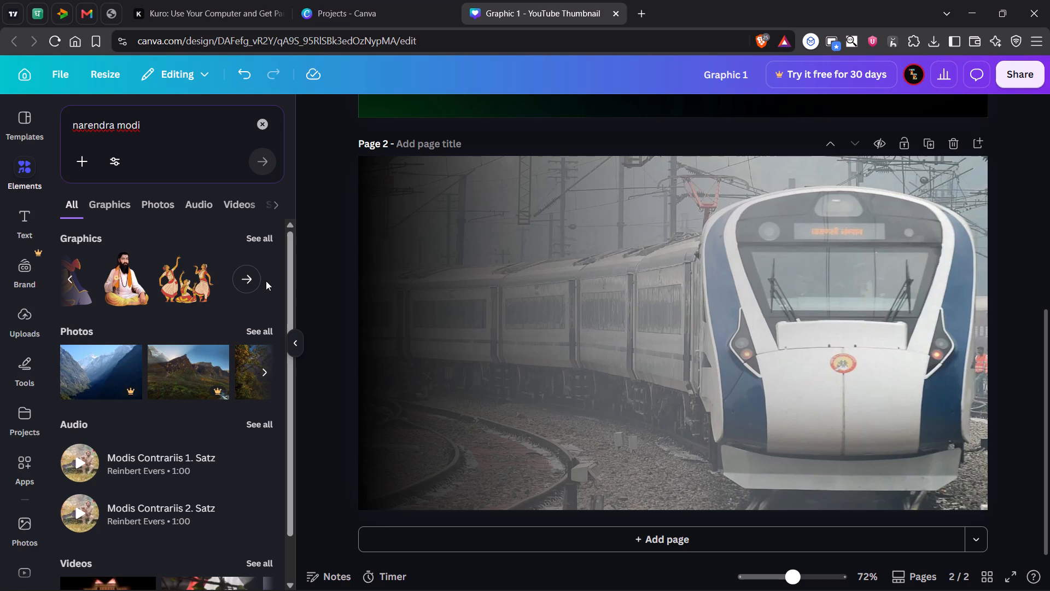
Search Google Images for "narendra modi" in a new browser tab and look through the photos.
left_click(647, 15)
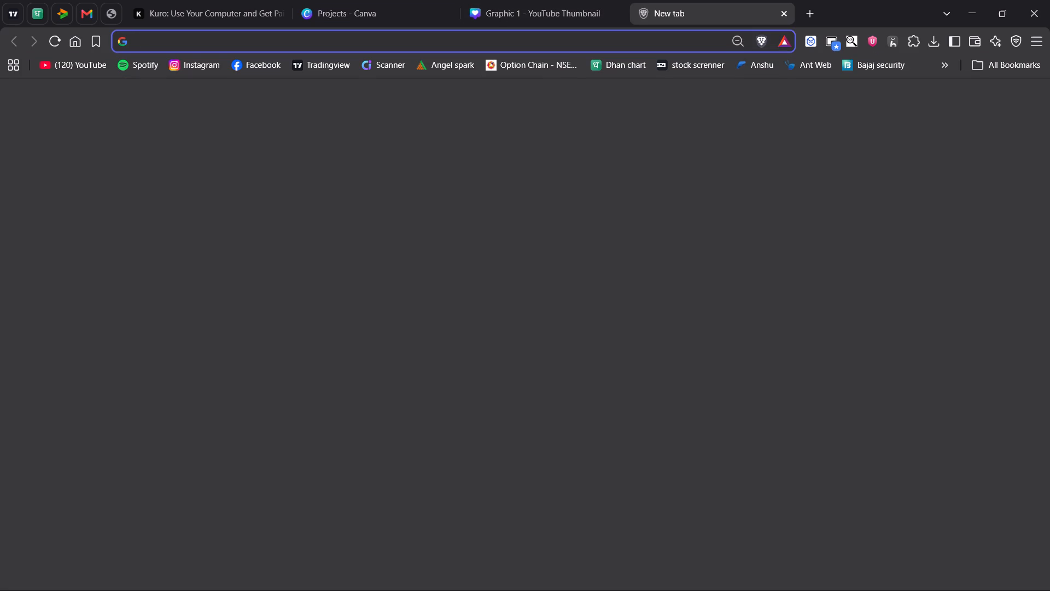
left_click(499, 43)
type("narendra modu")
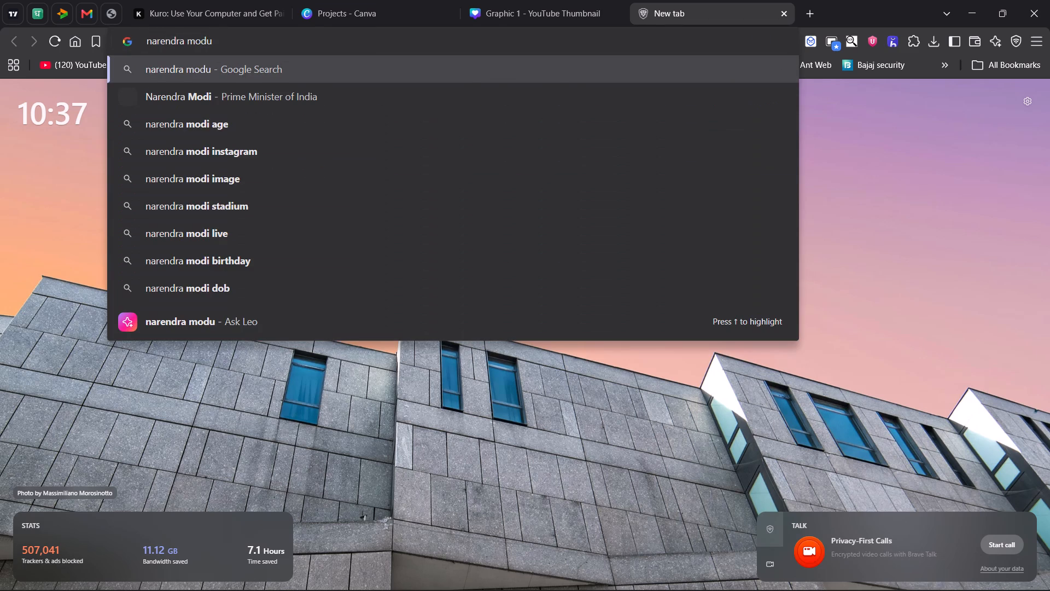
key("BackSpace")
key("i")
key("Return")
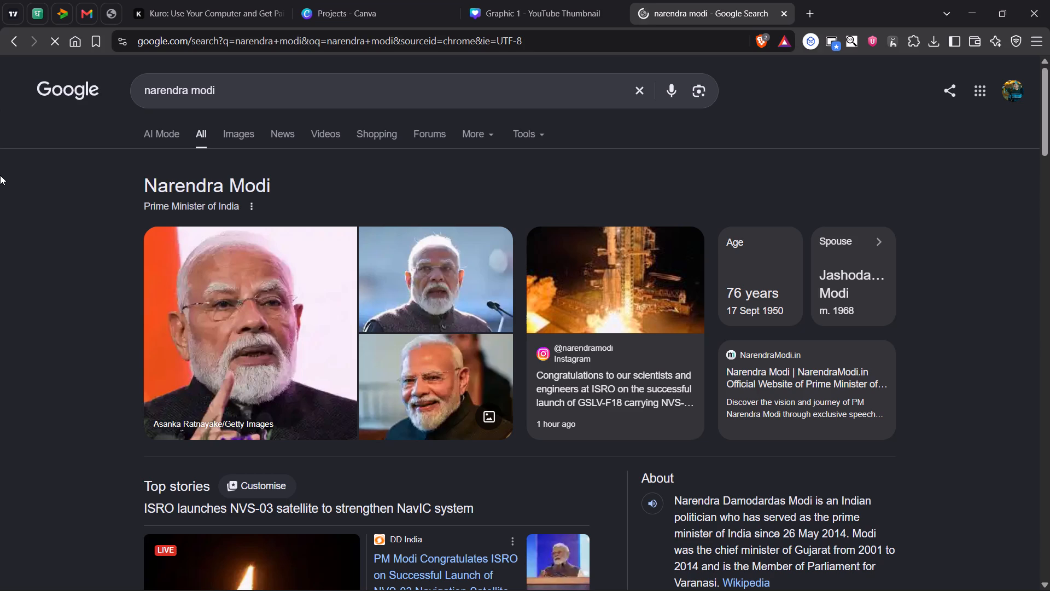
left_click(231, 130)
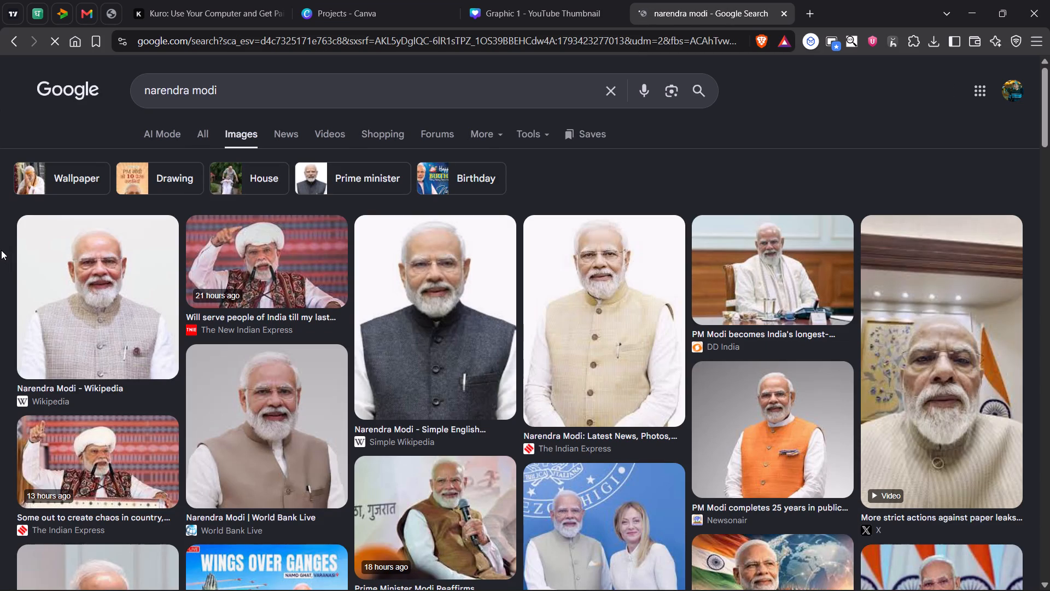
scroll(3, 250, "down", 4)
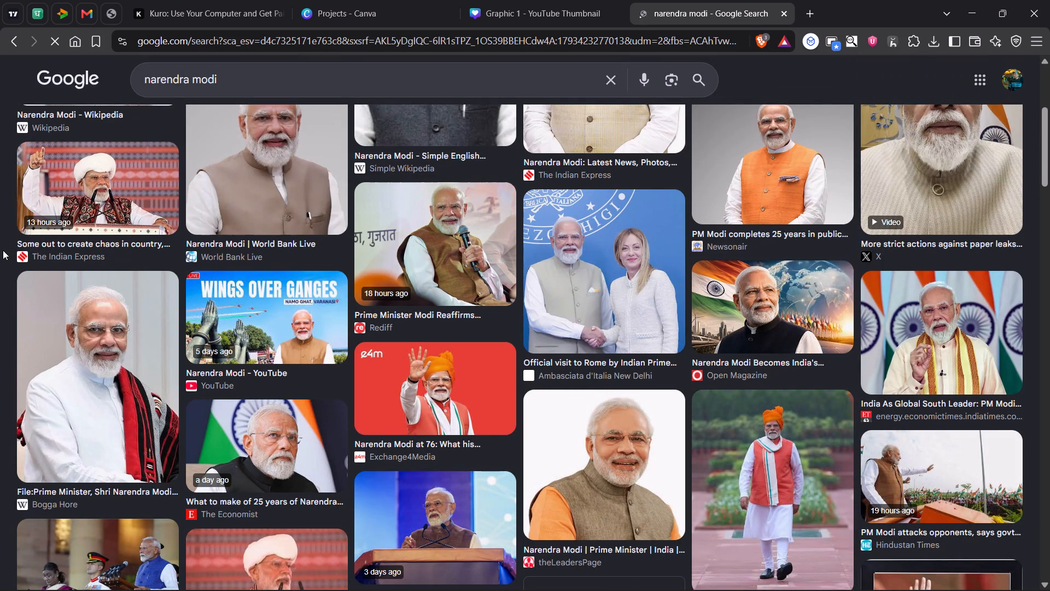
scroll(3, 250, "up", 4)
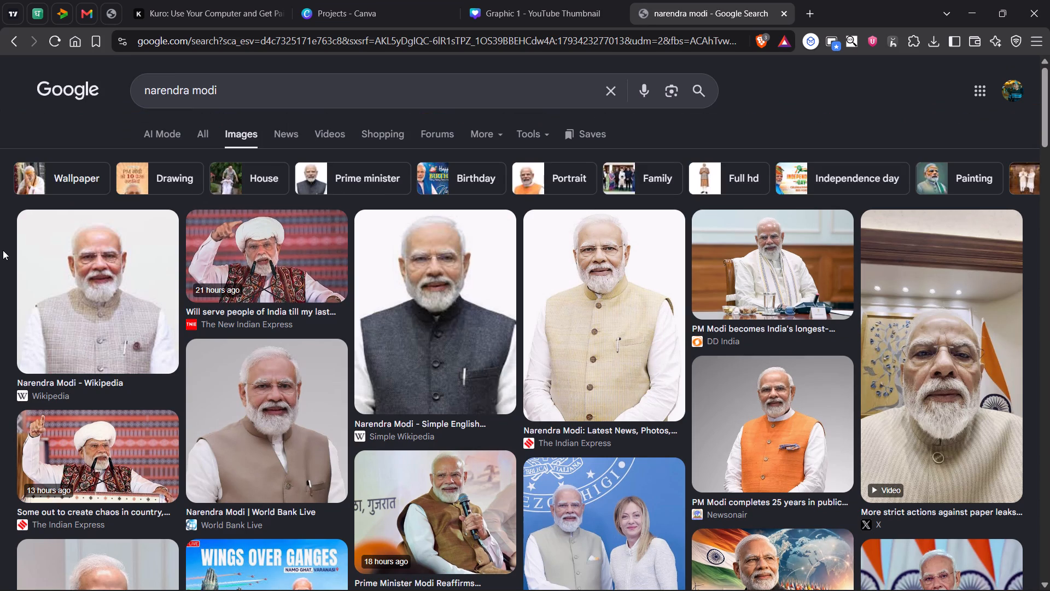
Save the World Bank Live portrait of Narendra Modi in the beige vest to the Desktop as images.png.
left_click(237, 398)
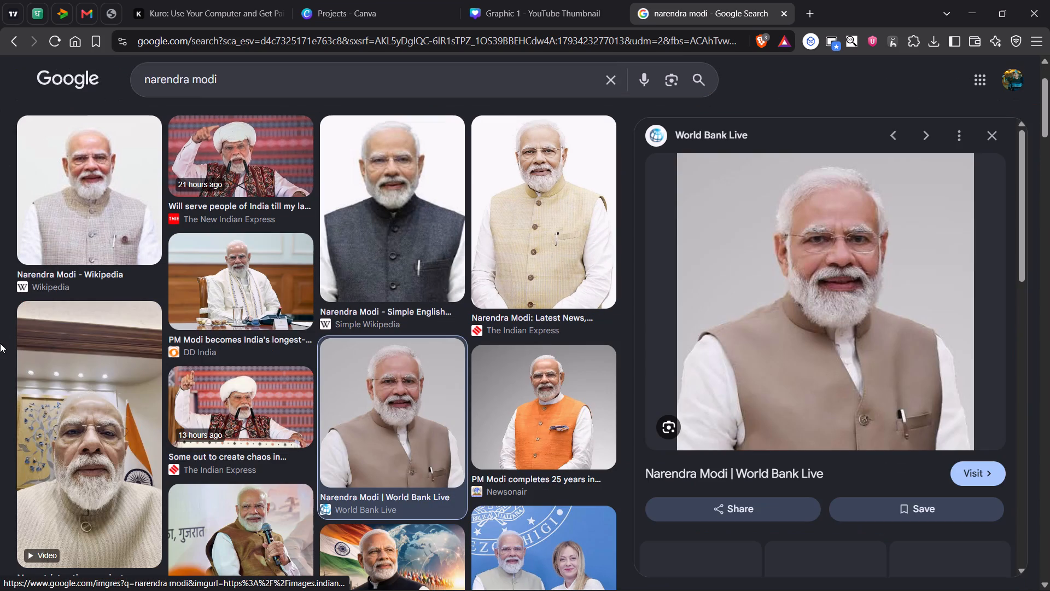
right_click(783, 206)
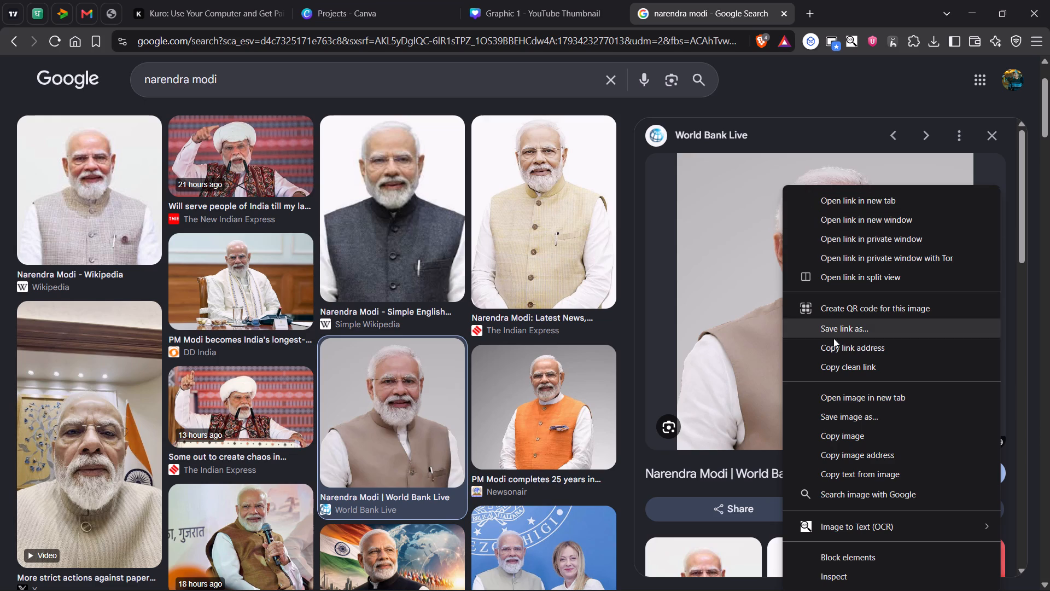
left_click(836, 412)
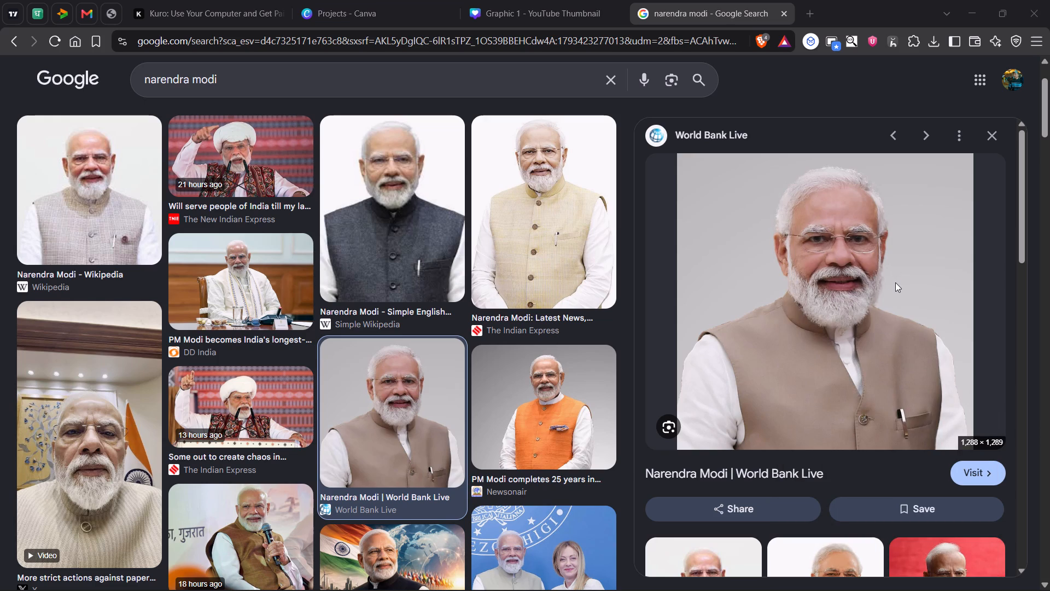
left_click(288, 336)
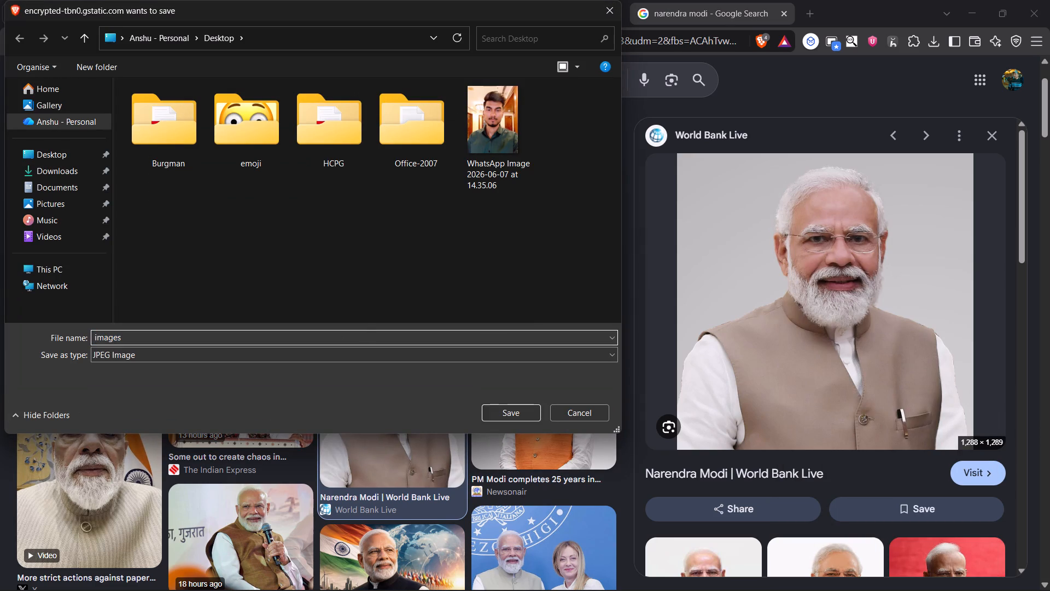
type(".png")
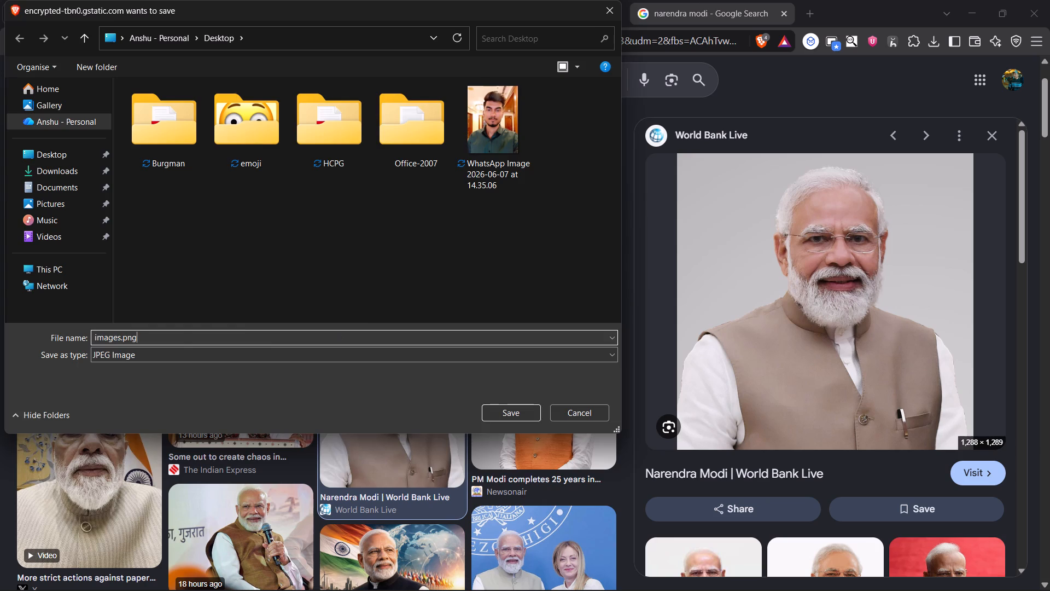
key("Return")
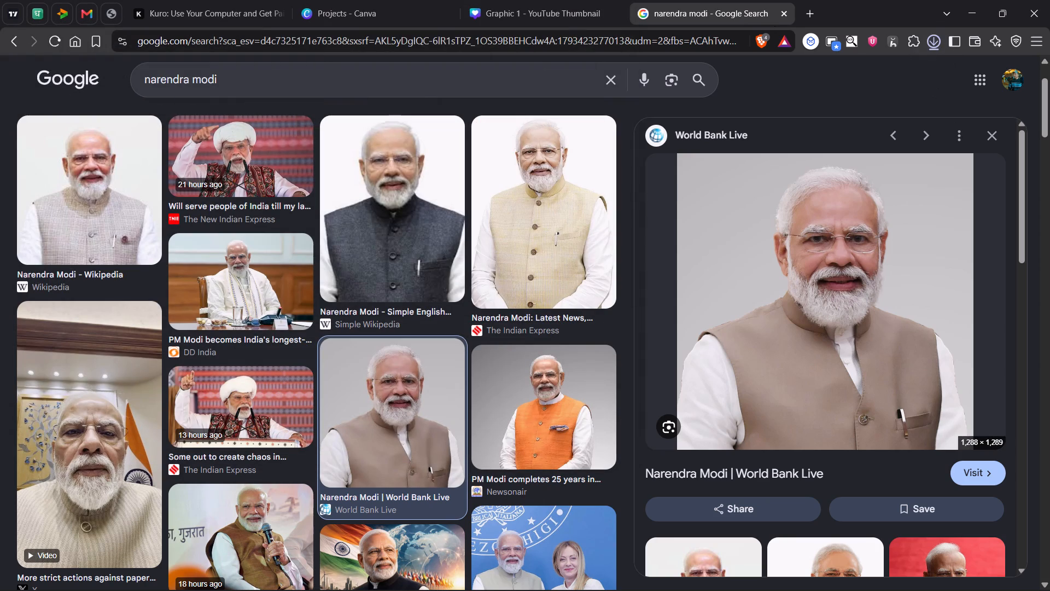
Search Google for "remove bg" and open the remove.bg background removal site.
left_click(497, 36)
type("remove")
key("space")
type("bg")
key("Return")
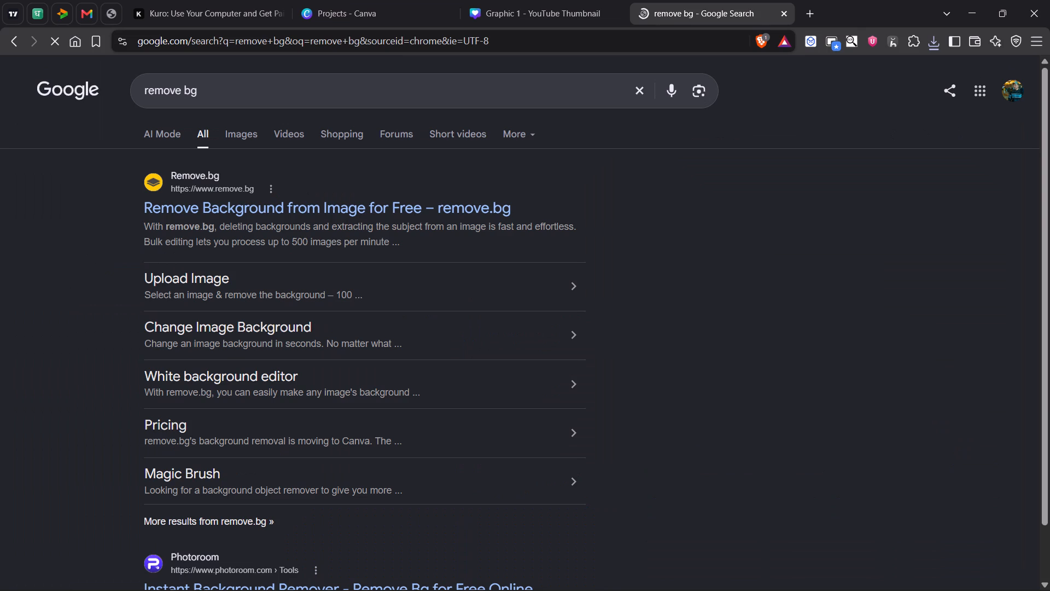
left_click(217, 212)
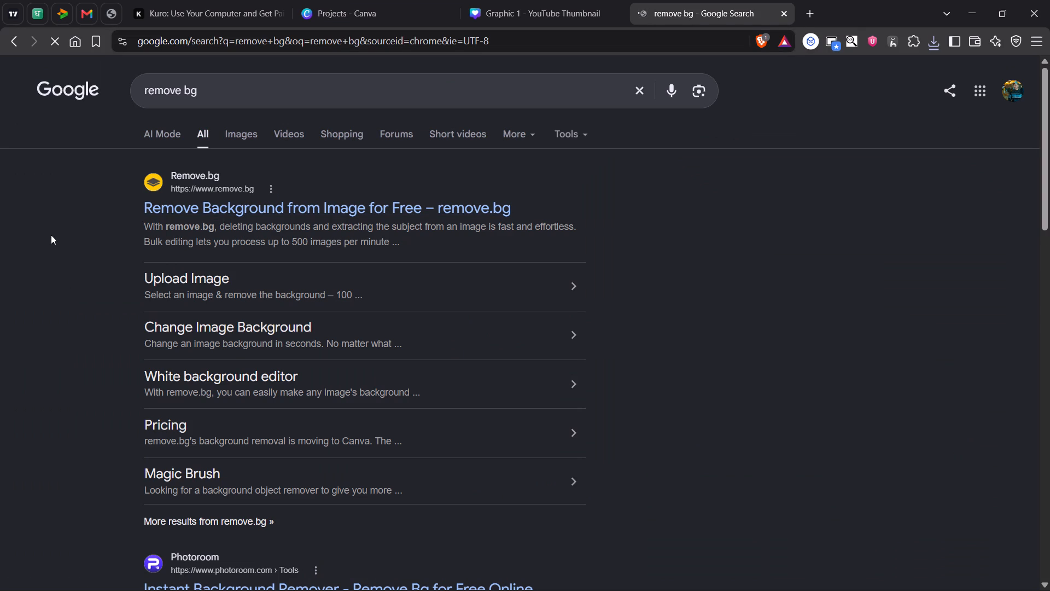
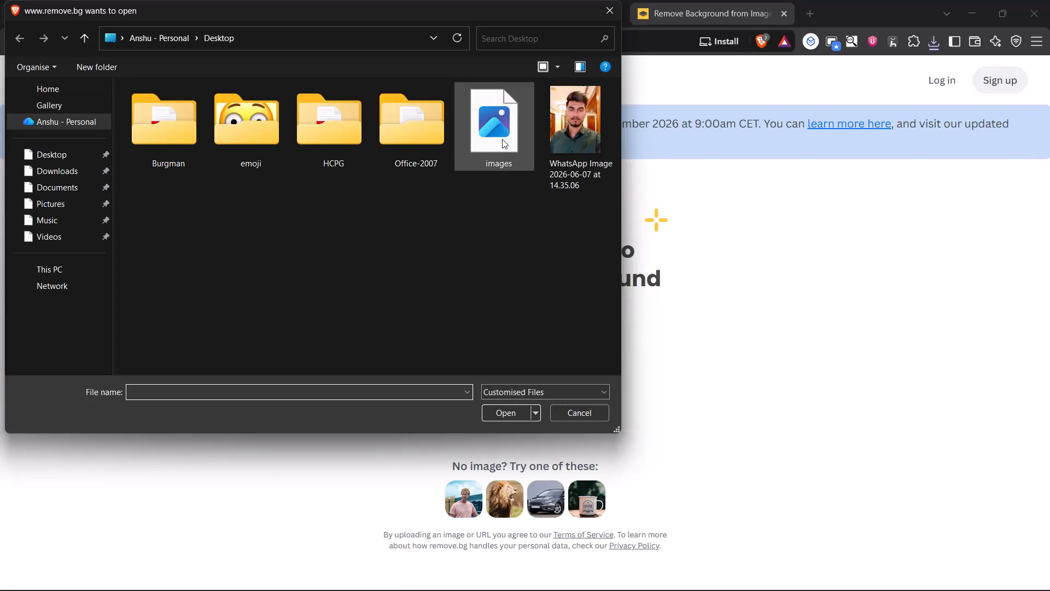
Remove the background from the Desktop file images and save the cut-out to the Desktop as the PNG images-removebg-preview.
double_click(489, 122)
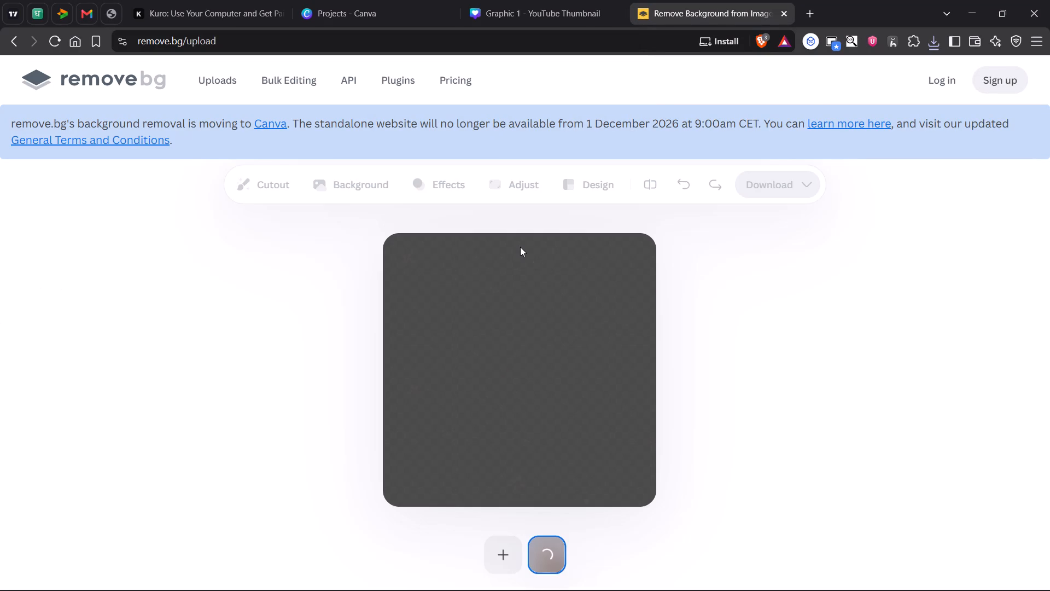
scroll(232, 294, "down", 1)
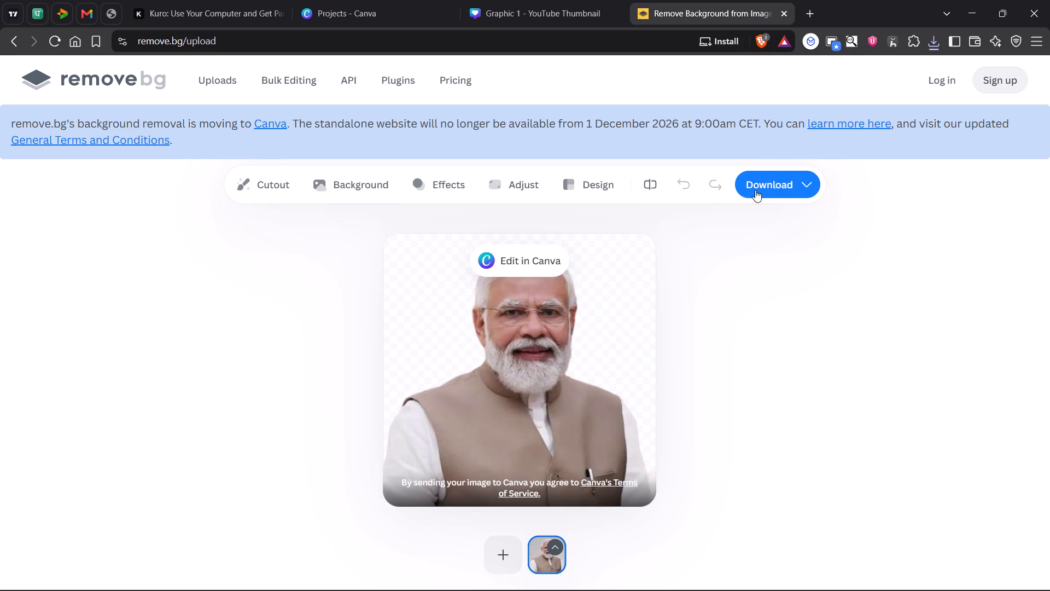
left_click(511, 270)
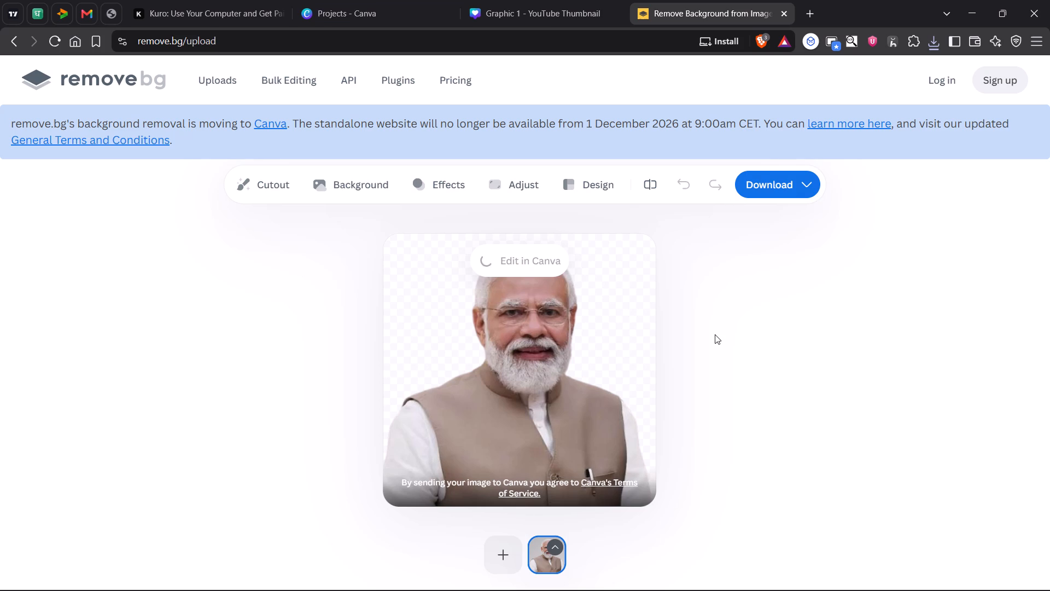
left_click(756, 182)
left_click(730, 219)
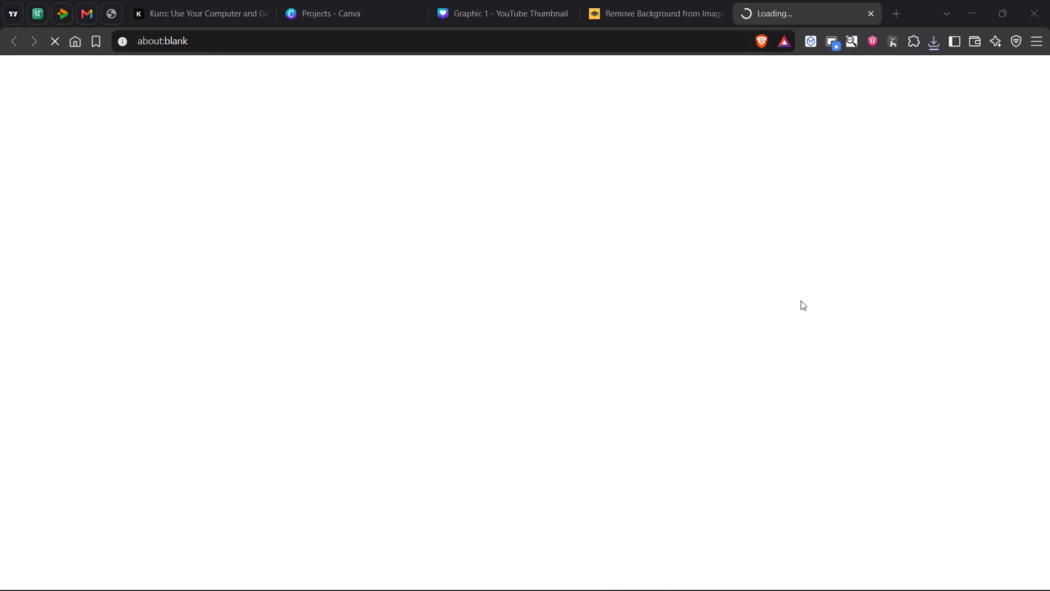
left_click(526, 417)
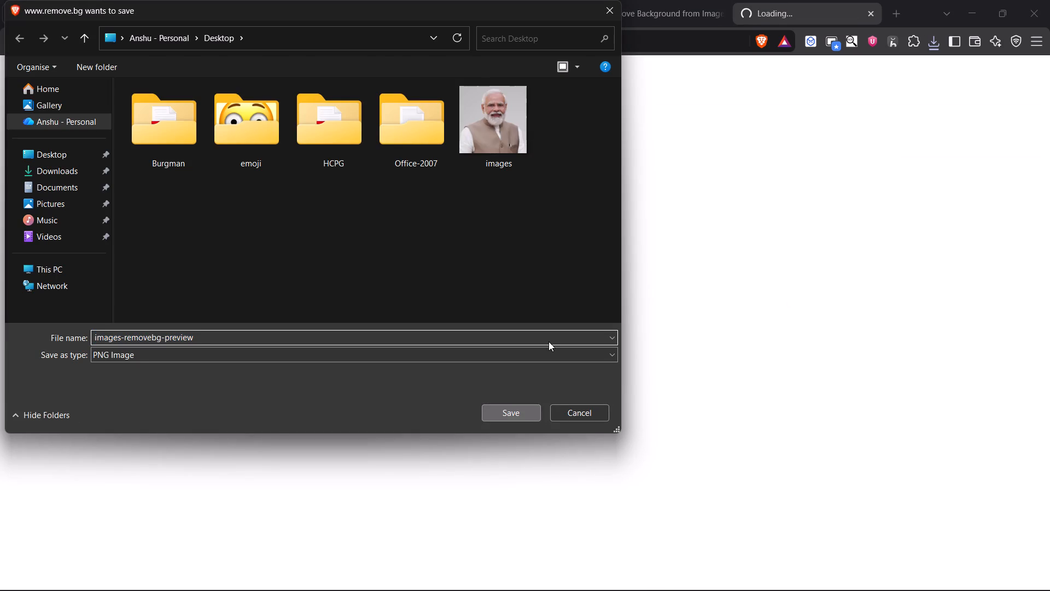
Return to the Graphic 1 design in Canva and add the downloaded images-removebg-preview.png to page 2.
left_click(664, 0)
left_click(509, 0)
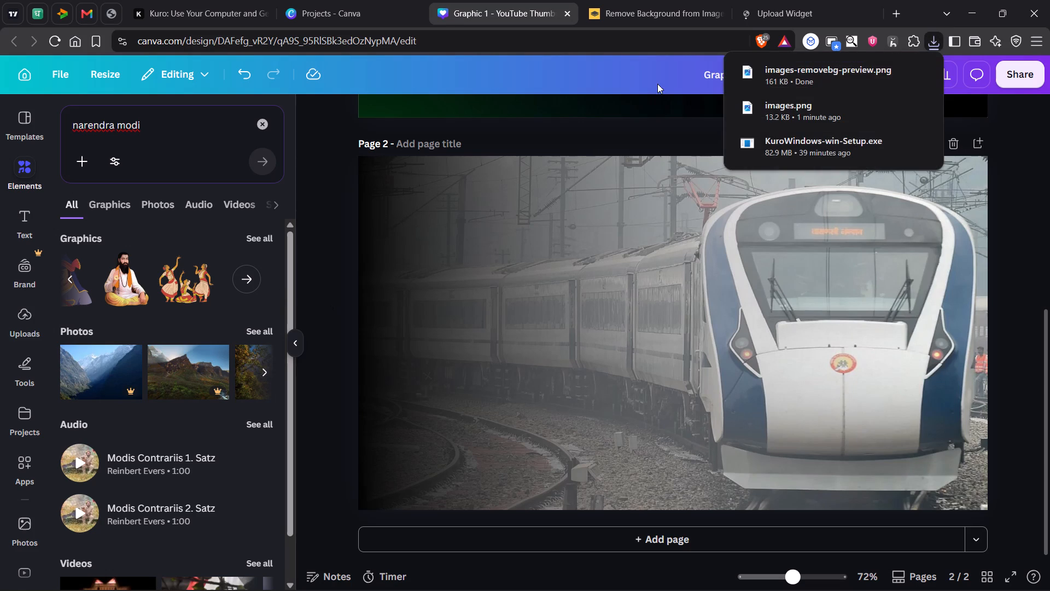
left_click_drag(745, 70, 550, 231)
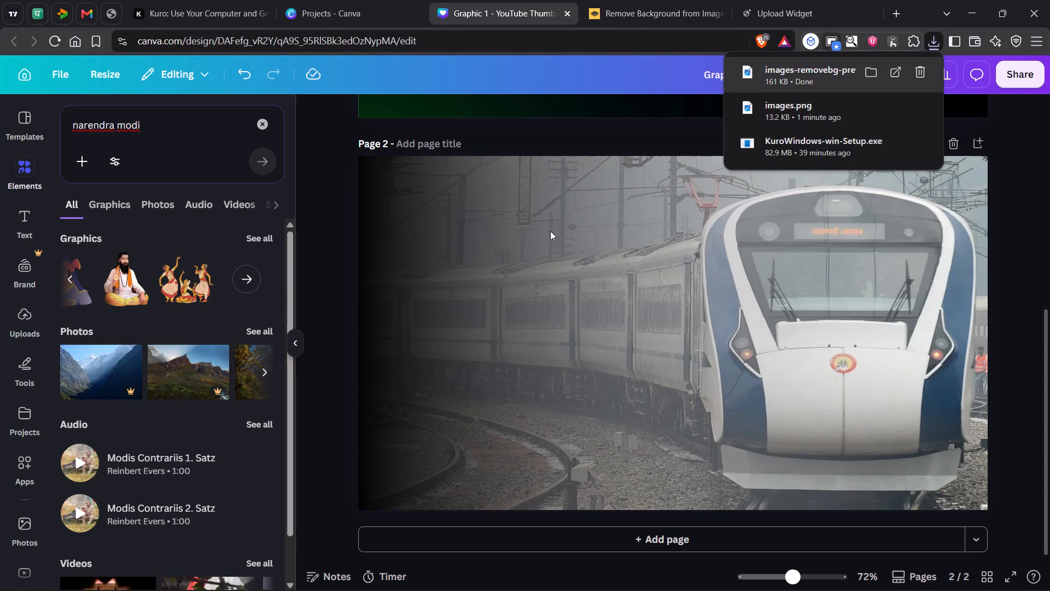
left_click_drag(550, 231, 534, 248)
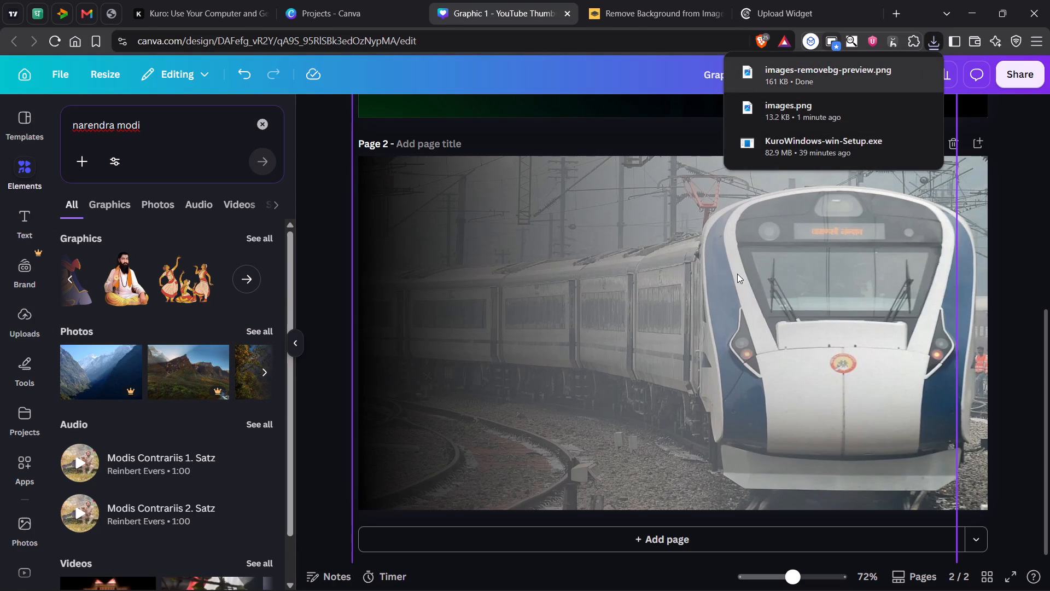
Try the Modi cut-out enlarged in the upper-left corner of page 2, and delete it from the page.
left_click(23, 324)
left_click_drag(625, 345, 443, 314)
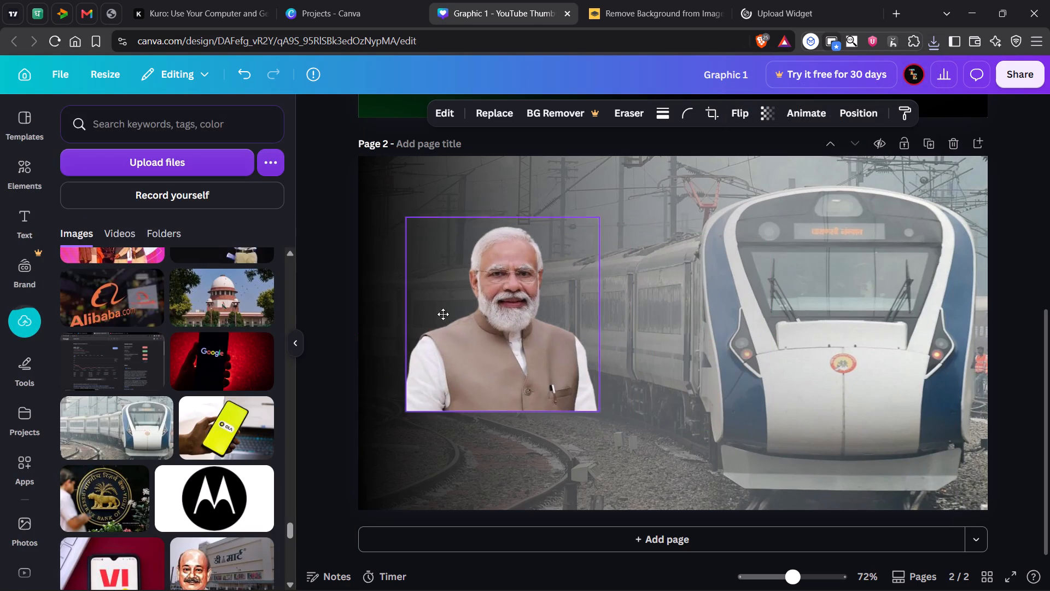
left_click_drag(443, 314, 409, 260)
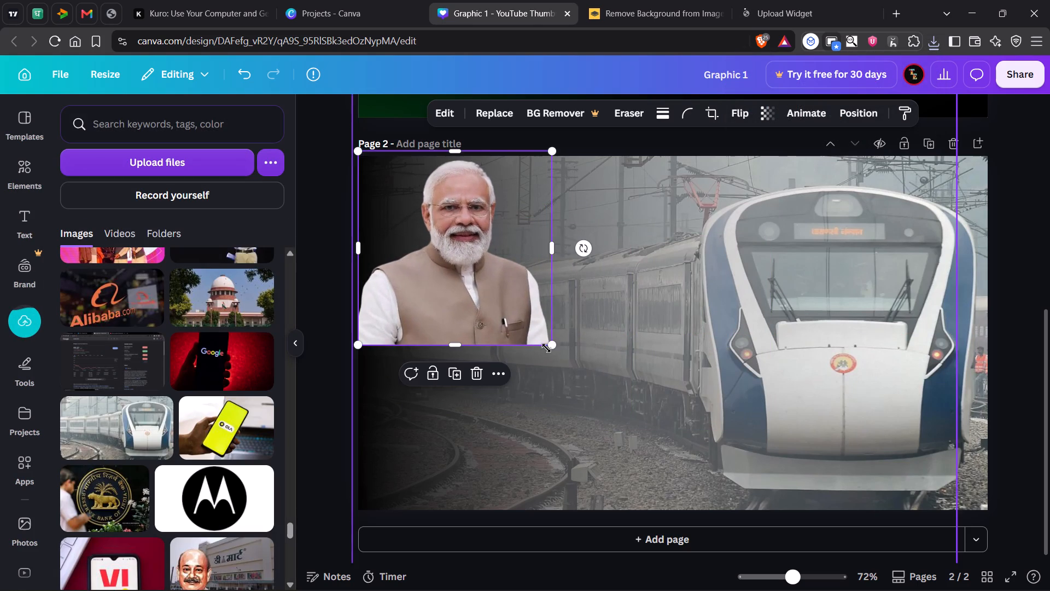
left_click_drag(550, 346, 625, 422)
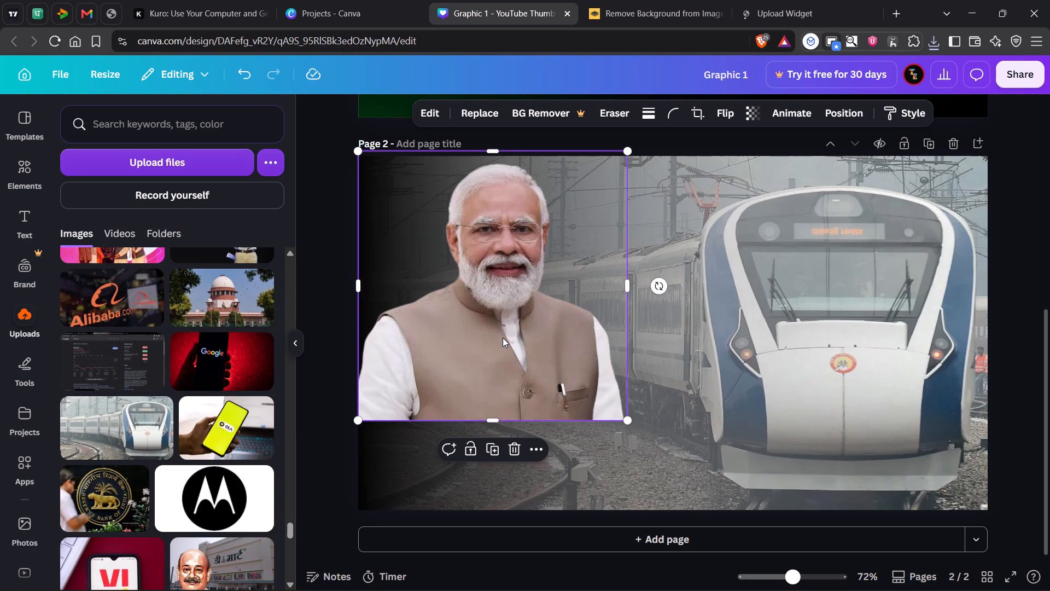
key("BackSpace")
Preview page 2 in full screen to check the gradient over the train photo.
left_click(664, 349)
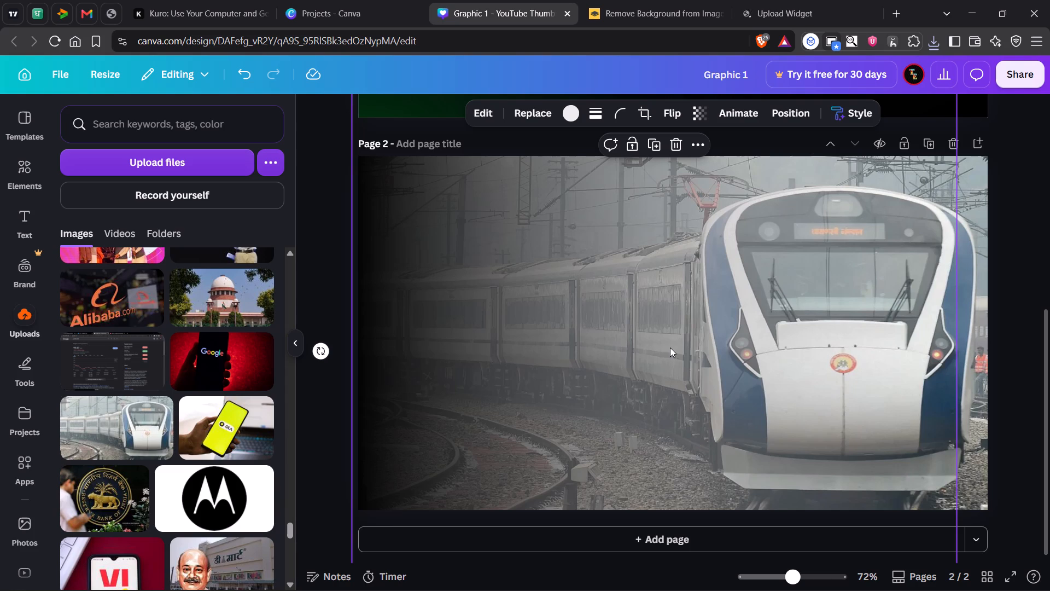
left_click(1011, 575)
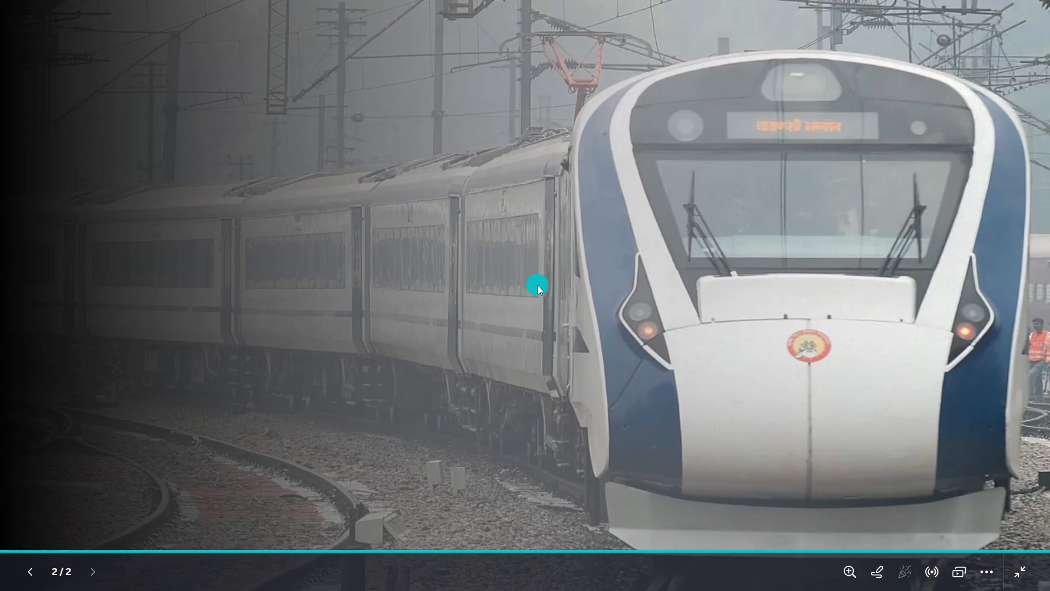
key("Escape")
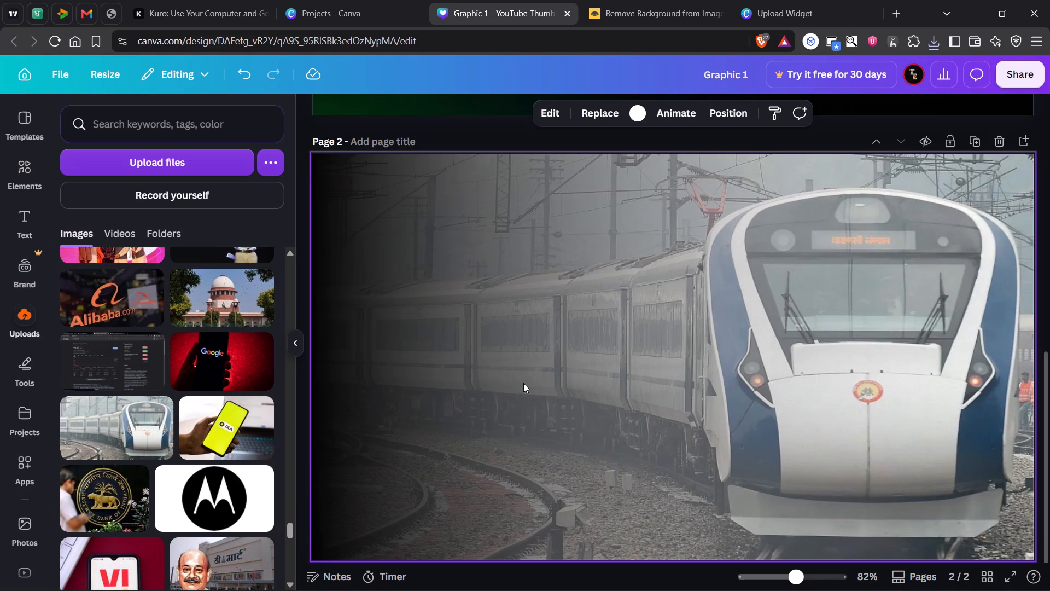
Enlarge and reposition the black gradient overlay to cover the whole train photo, with its dark side along the page's left edge.
left_click(579, 335)
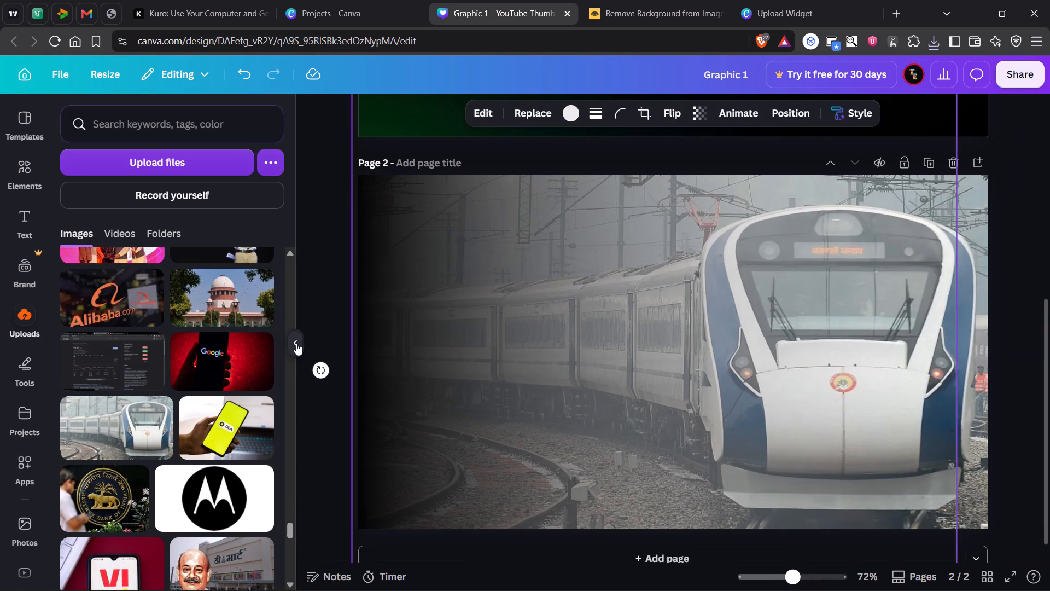
left_click(297, 343)
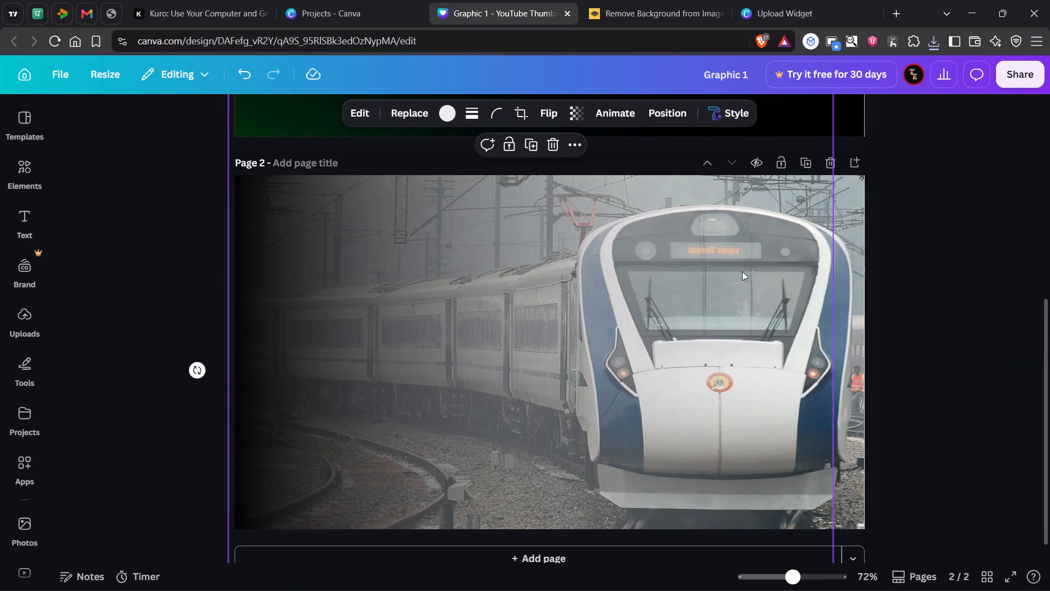
scroll(822, 246, "down", 5)
left_click_drag(713, 327, 680, 266)
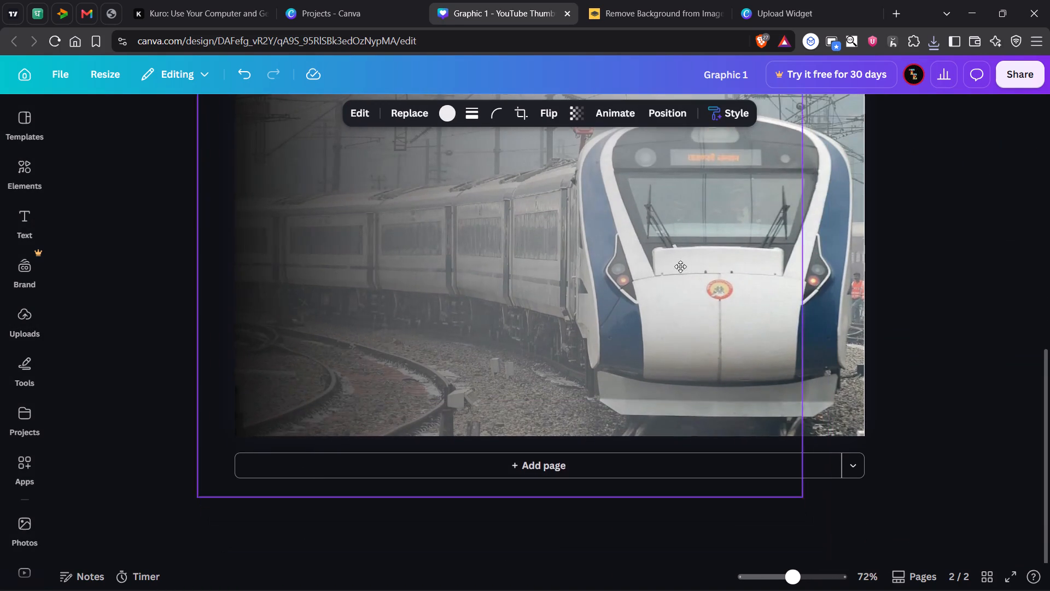
left_click_drag(680, 266, 631, 146)
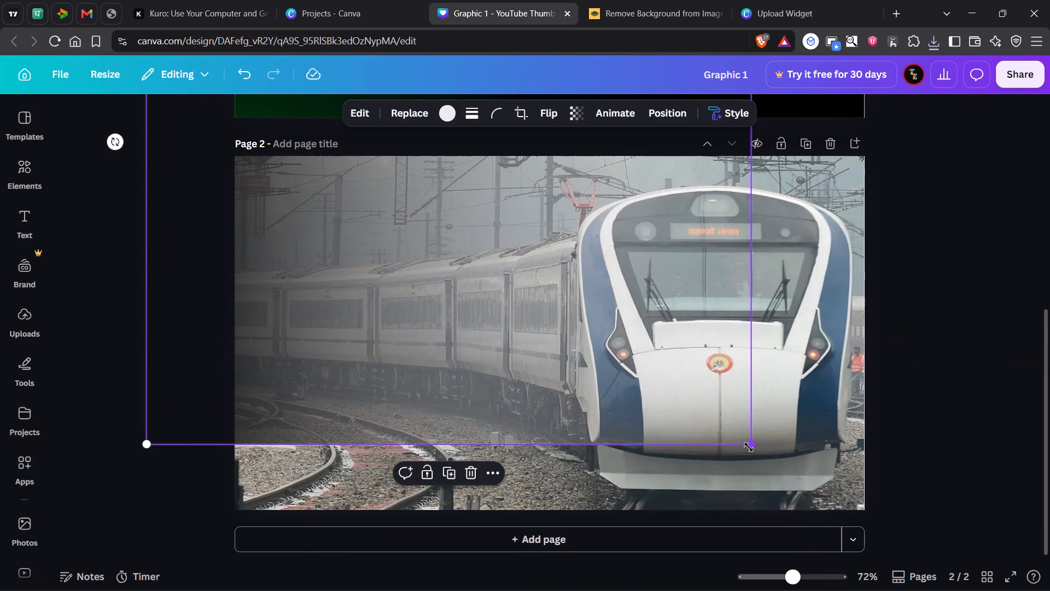
left_click_drag(749, 447, 1016, 590)
left_click_drag(912, 283, 1005, 321)
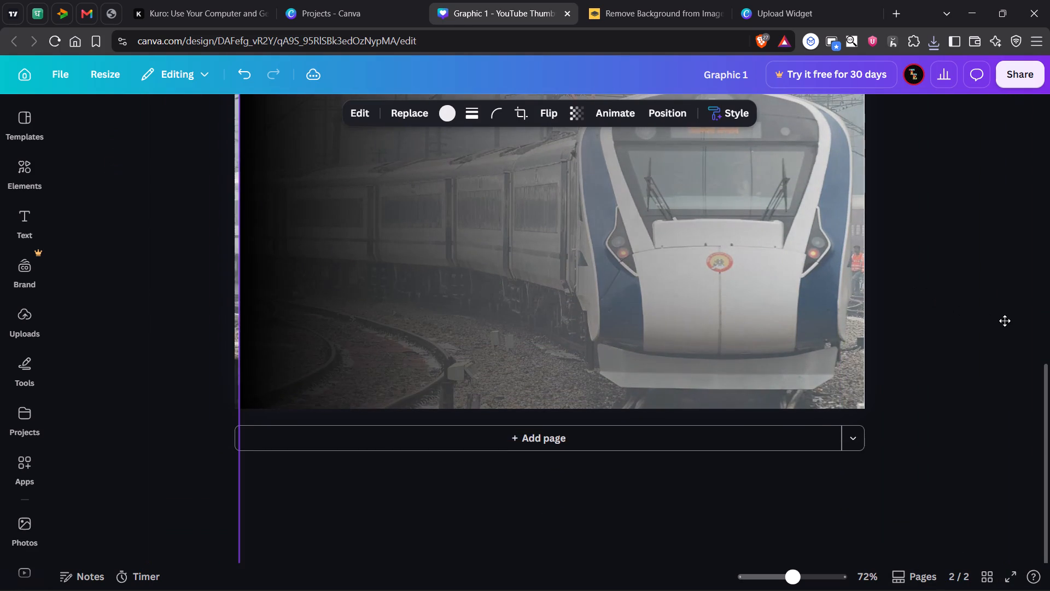
left_click_drag(1005, 321, 996, 333)
scroll(989, 286, "up", 3)
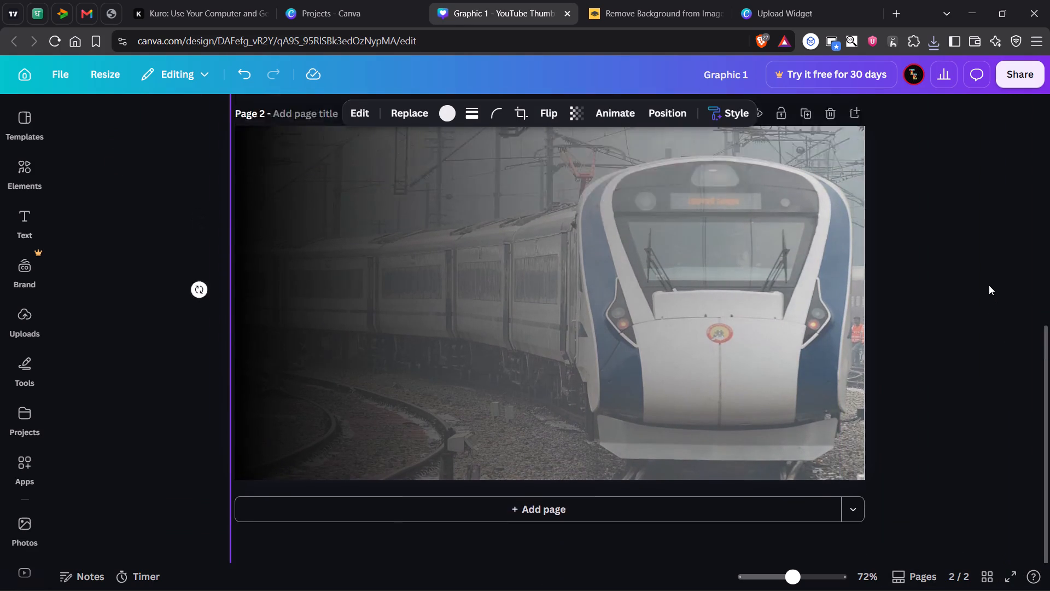
scroll(989, 285, "down", 3)
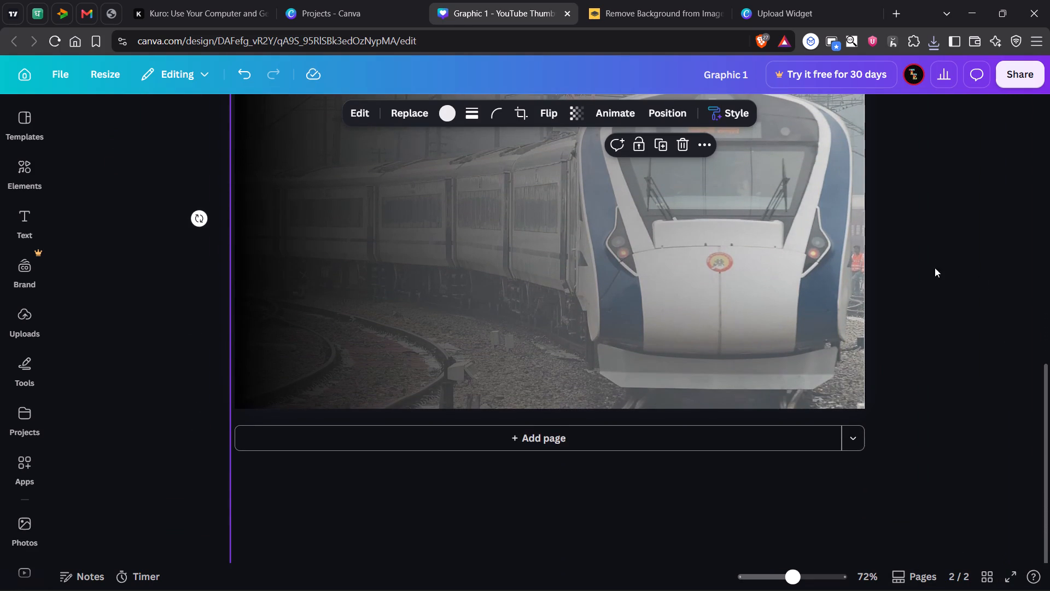
Lock the gradient overlay on page 2 so that it cannot be moved.
left_click(644, 146)
left_click(147, 252)
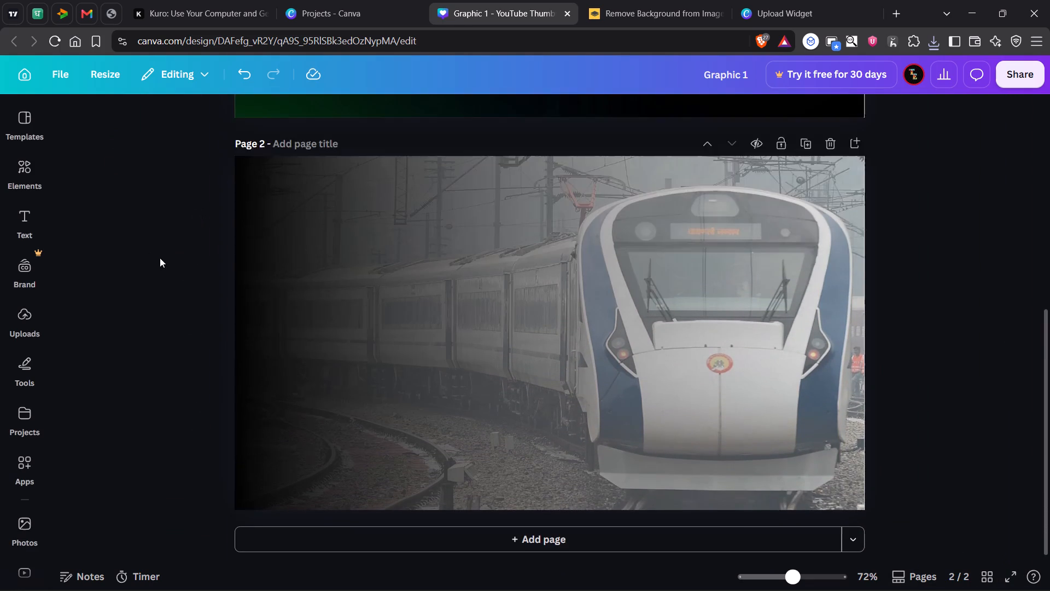
left_click(190, 280)
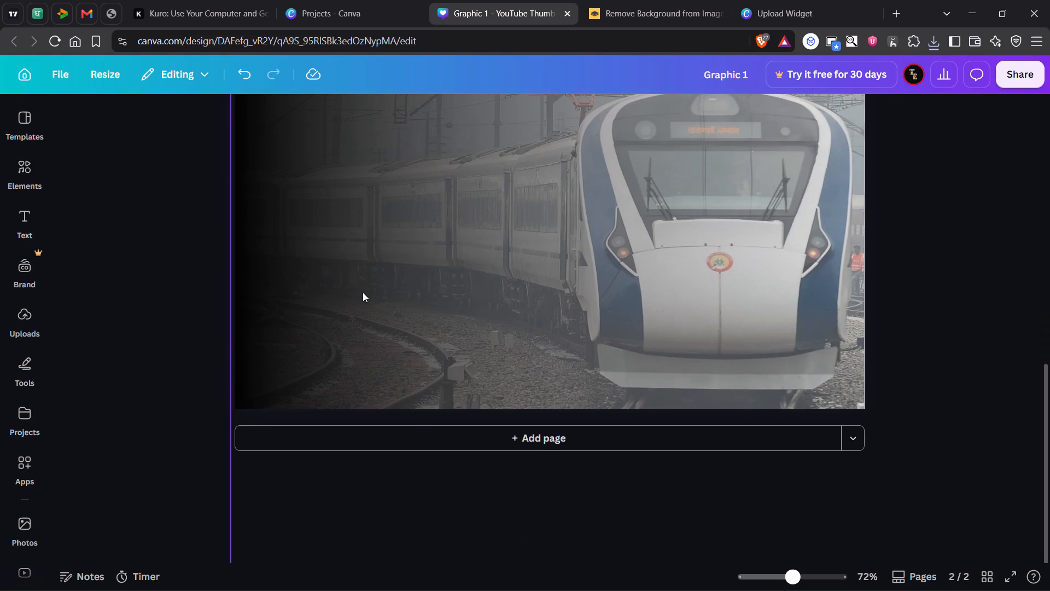
left_click(363, 292)
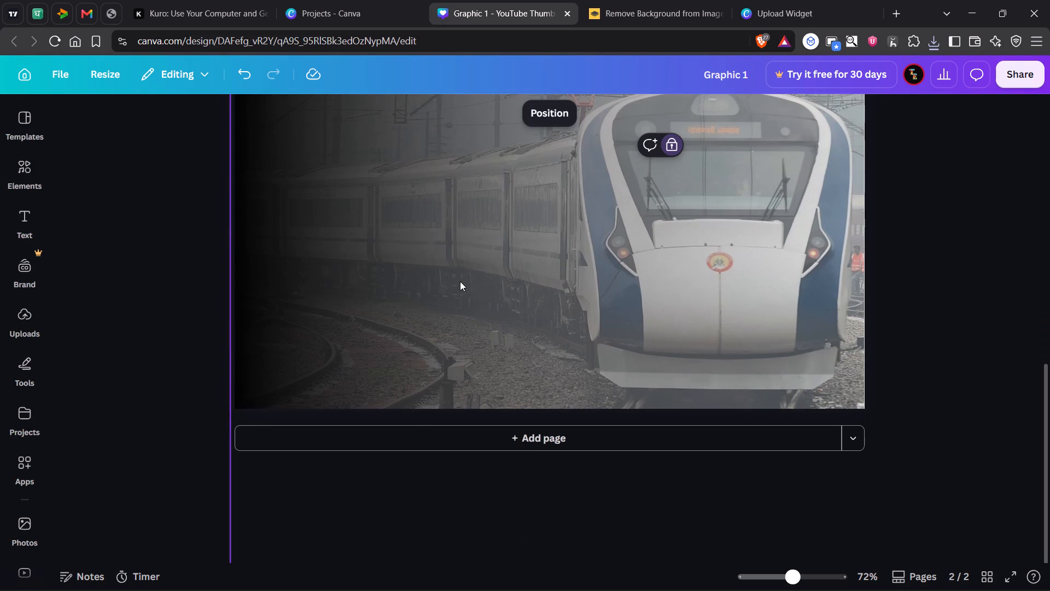
scroll(458, 277, "up", 3)
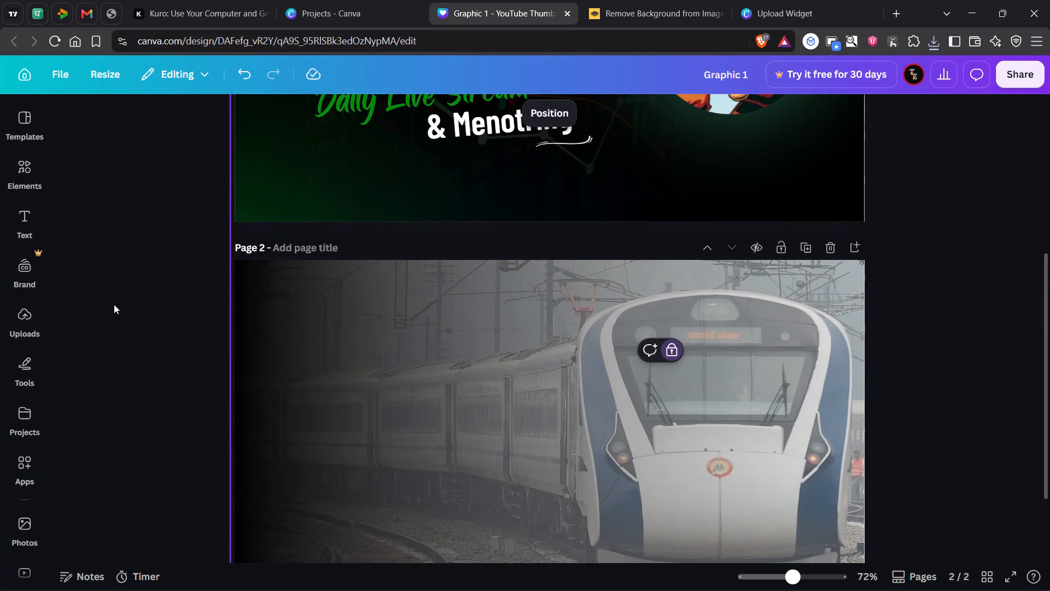
left_click(114, 304)
Insert the uploaded background-free Narendra Modi picture onto page 2.
scroll(224, 259, "down", 3)
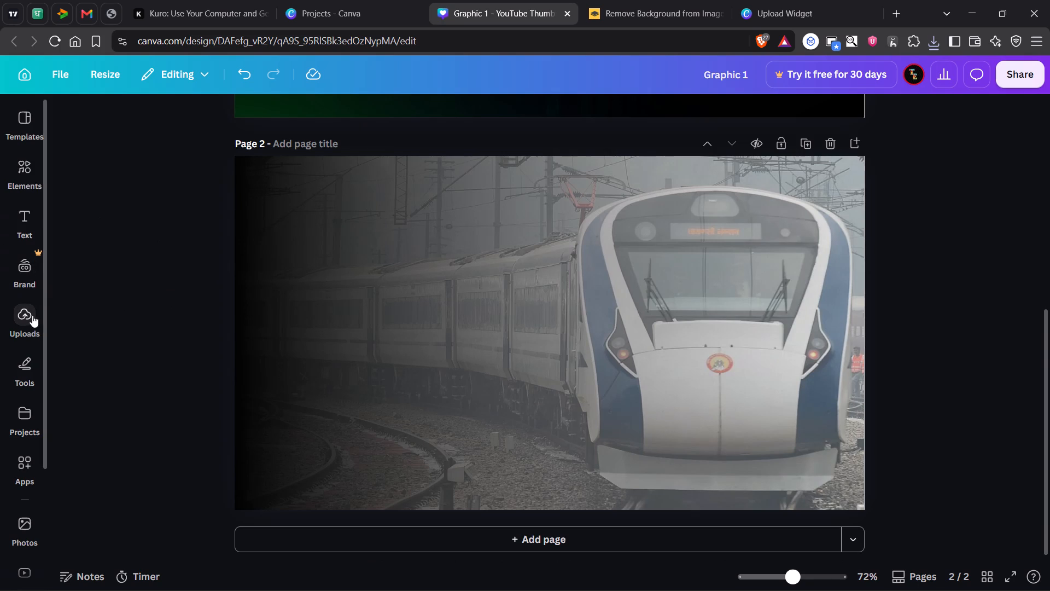
left_click(32, 316)
scroll(161, 315, "up", 12)
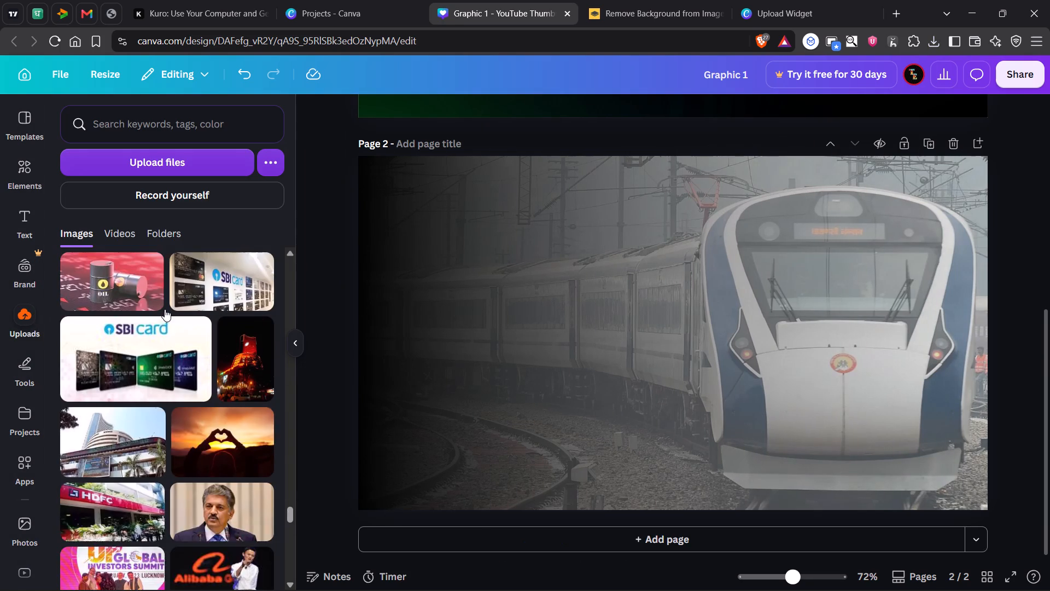
left_click_drag(290, 487, 292, 247)
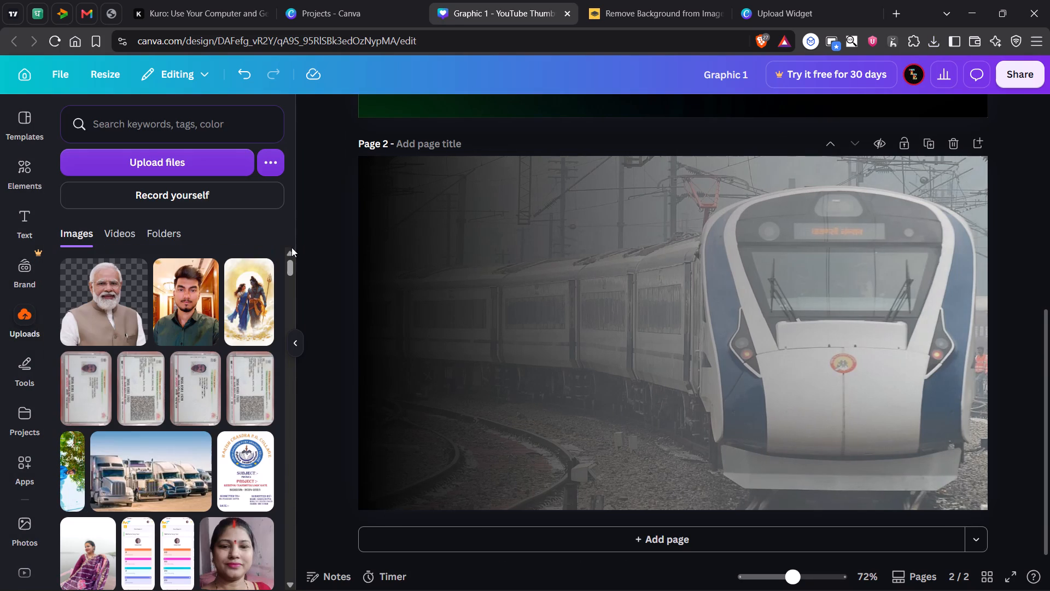
left_click(92, 310)
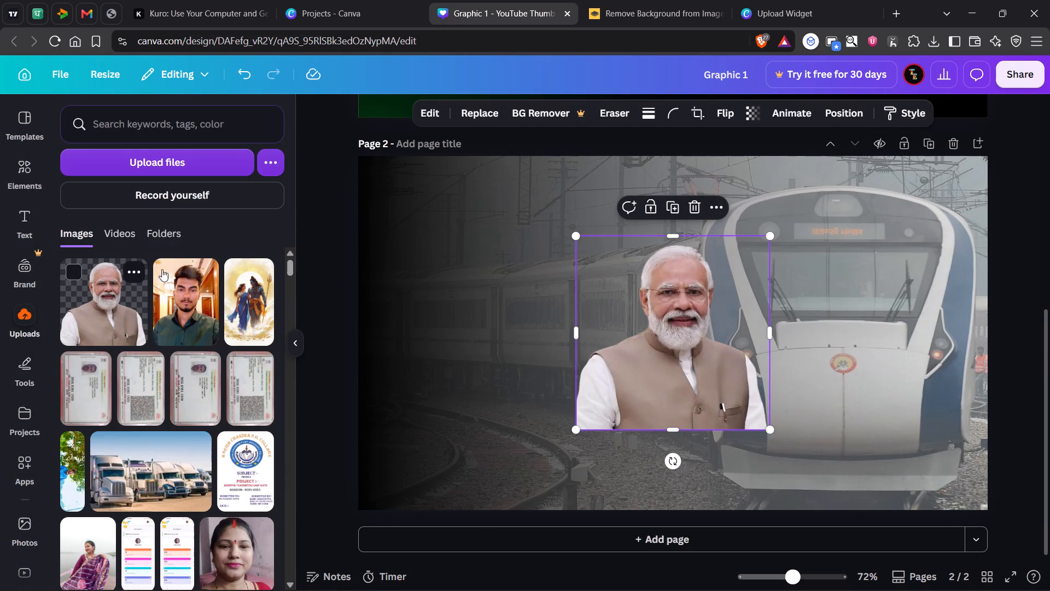
Enlarge the Modi cut-out and place it in the upper-left part of page 2, beside the train's front.
left_click_drag(687, 351, 520, 271)
left_click_drag(604, 352, 710, 418)
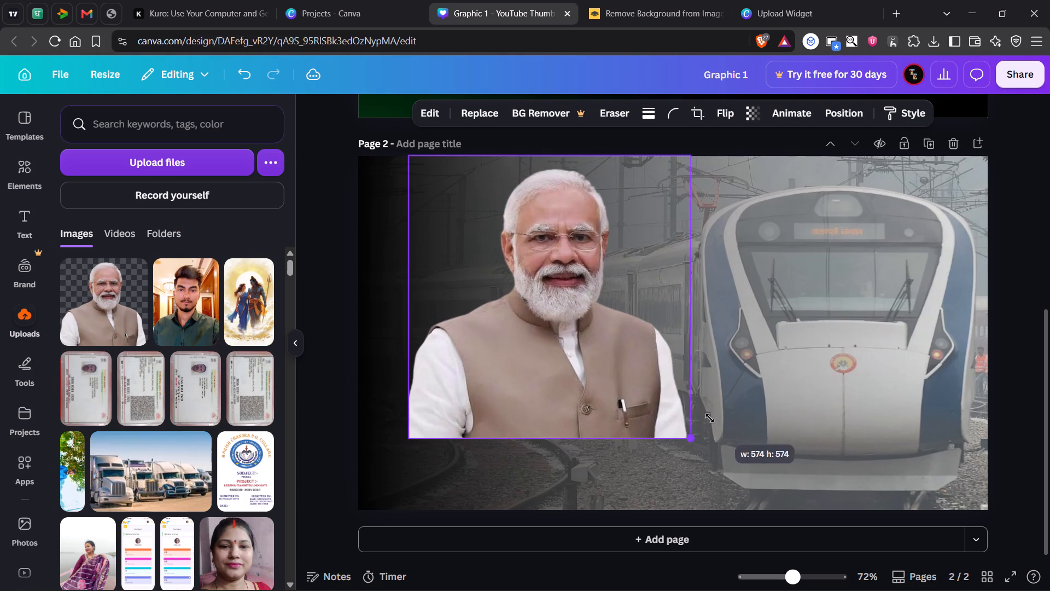
left_click_drag(710, 418, 713, 420)
left_click_drag(636, 368, 602, 364)
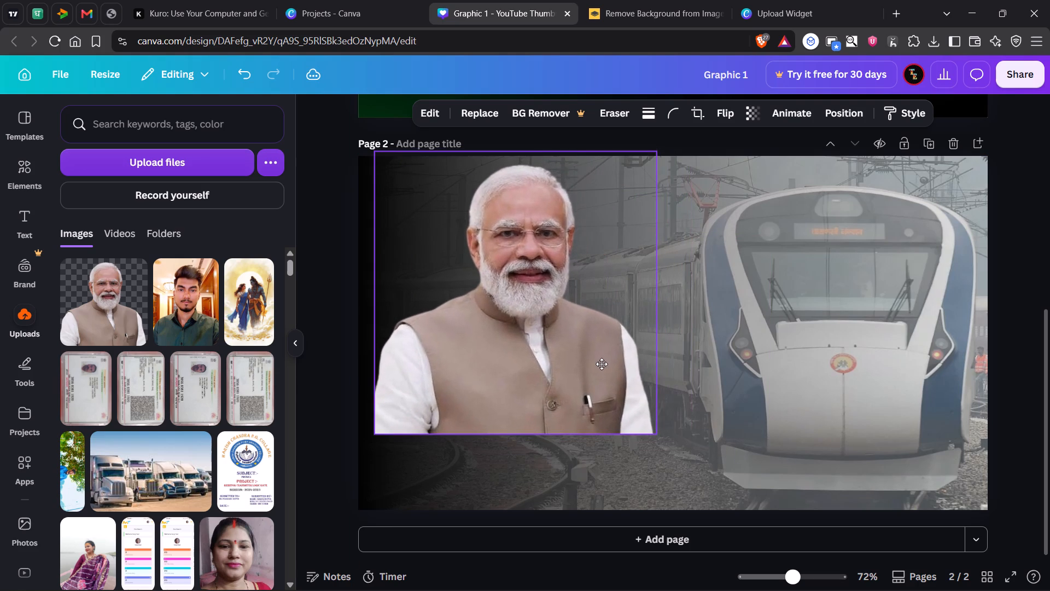
left_click_drag(602, 364, 602, 362)
left_click_drag(659, 436, 620, 391)
left_click_drag(596, 362, 604, 362)
left_click(312, 297)
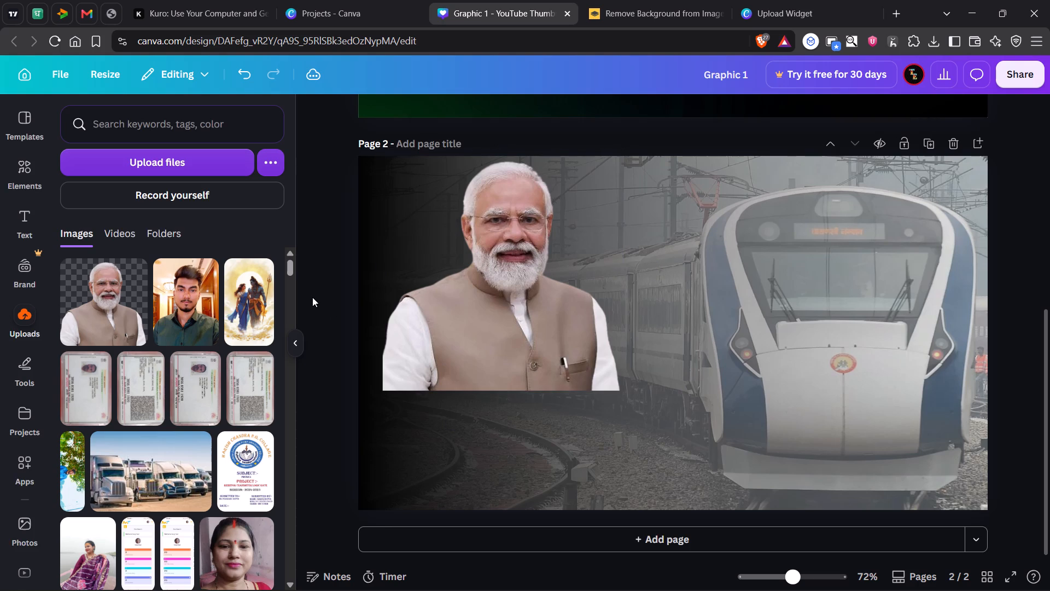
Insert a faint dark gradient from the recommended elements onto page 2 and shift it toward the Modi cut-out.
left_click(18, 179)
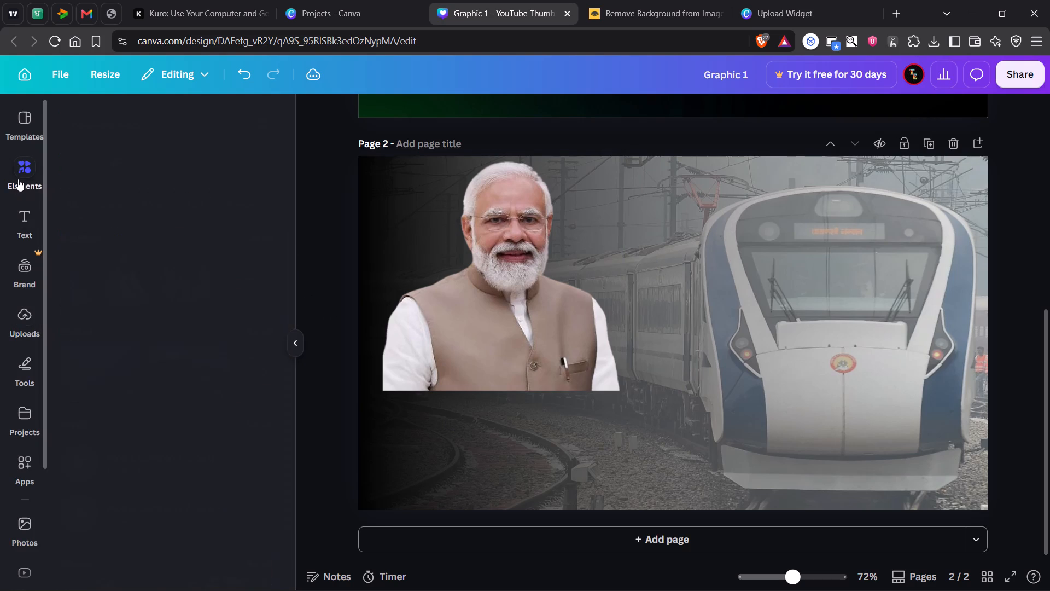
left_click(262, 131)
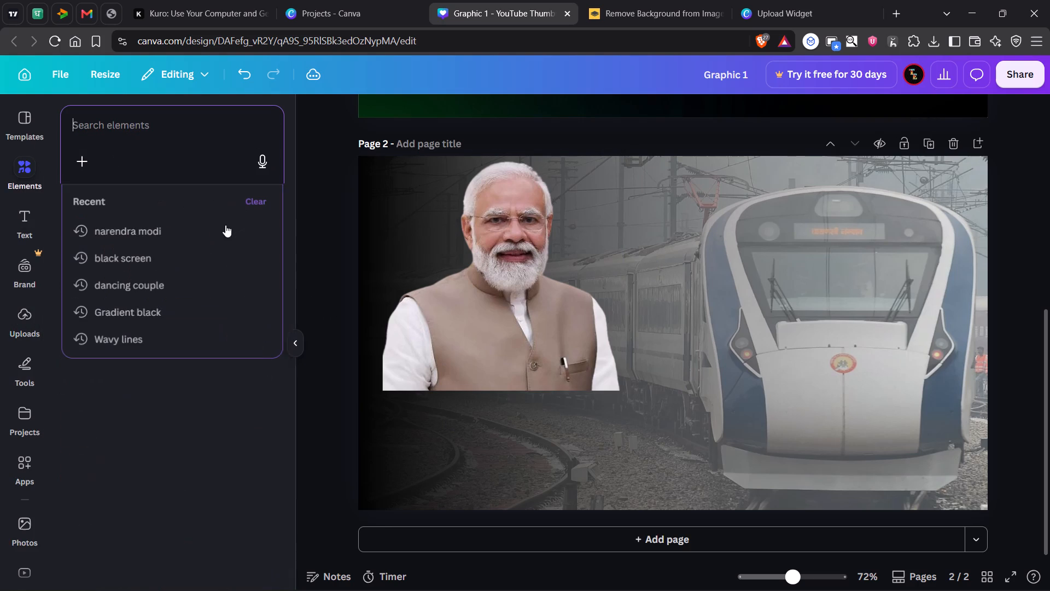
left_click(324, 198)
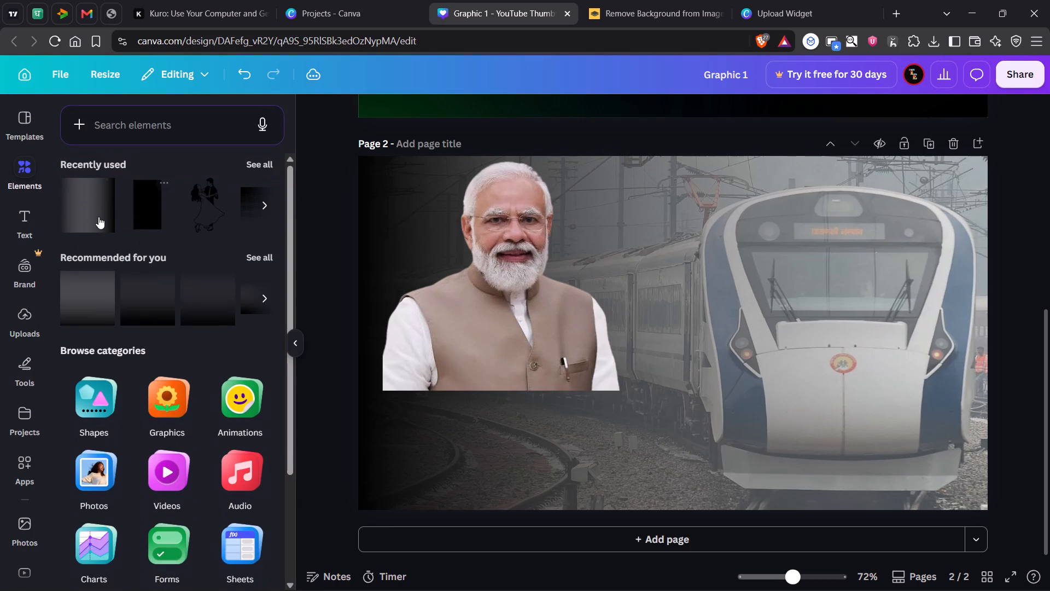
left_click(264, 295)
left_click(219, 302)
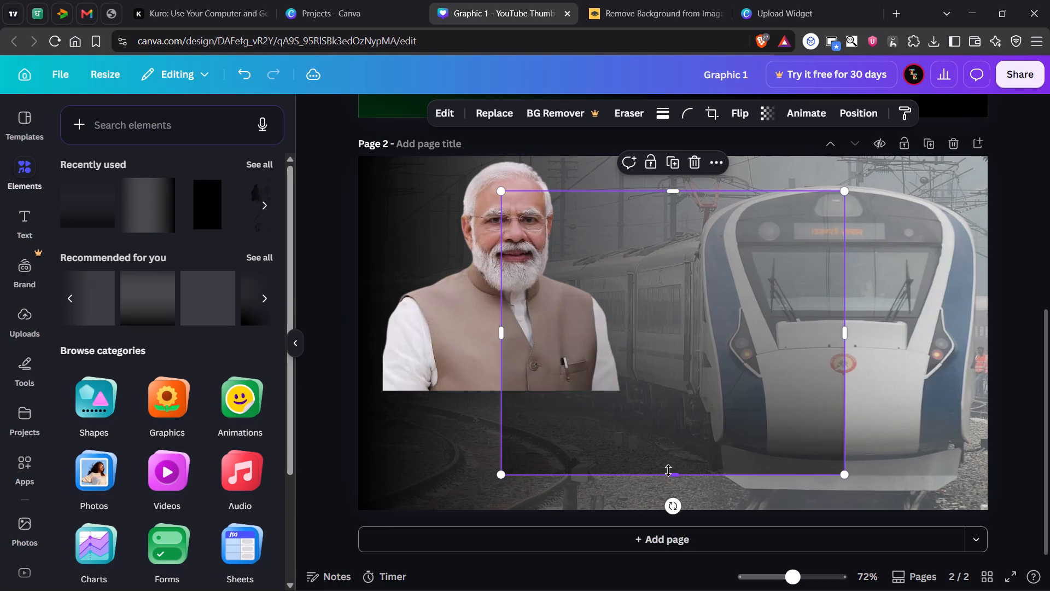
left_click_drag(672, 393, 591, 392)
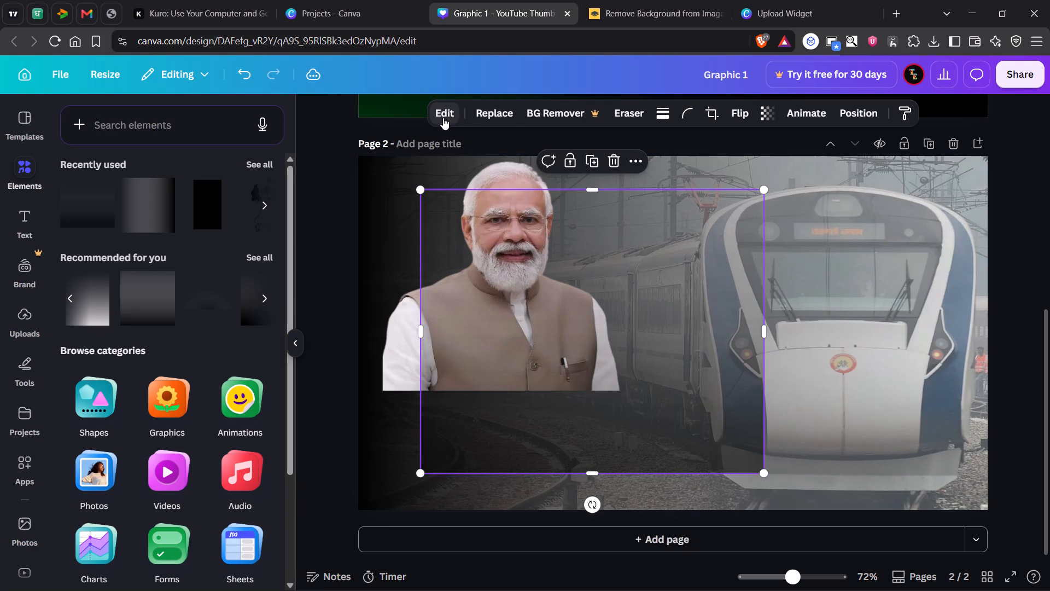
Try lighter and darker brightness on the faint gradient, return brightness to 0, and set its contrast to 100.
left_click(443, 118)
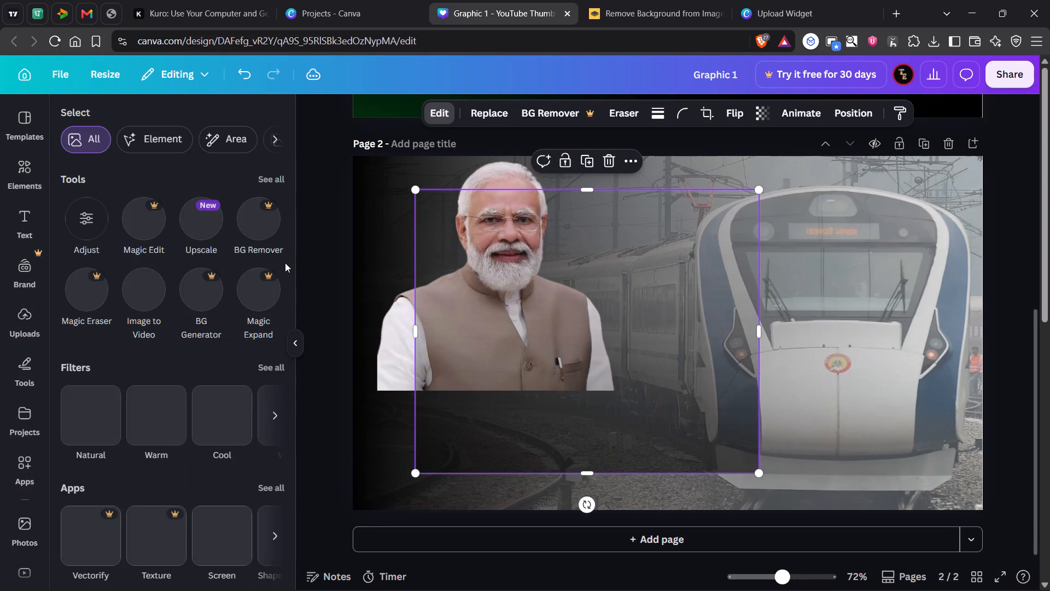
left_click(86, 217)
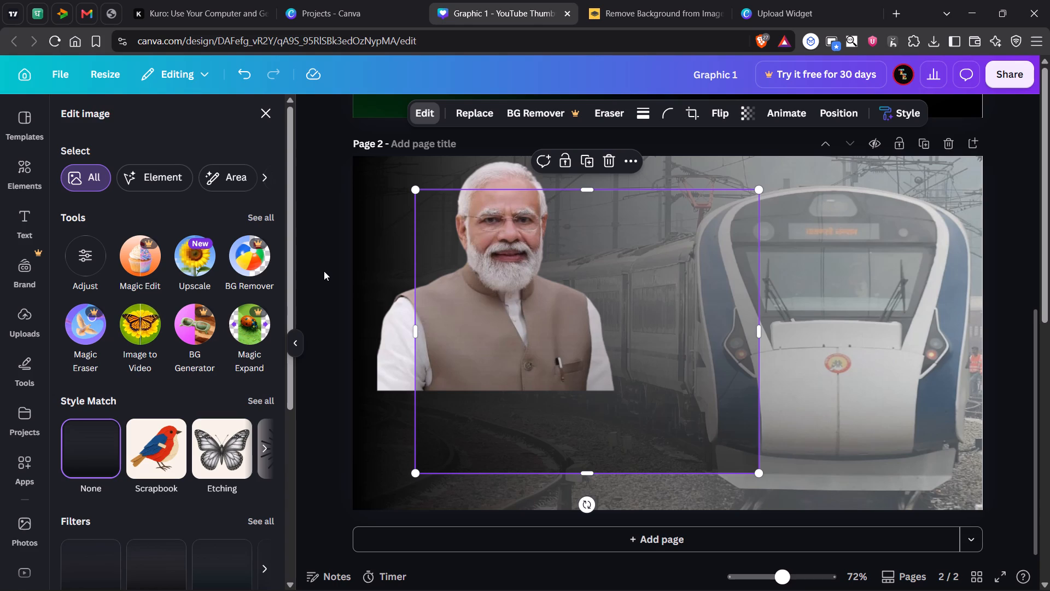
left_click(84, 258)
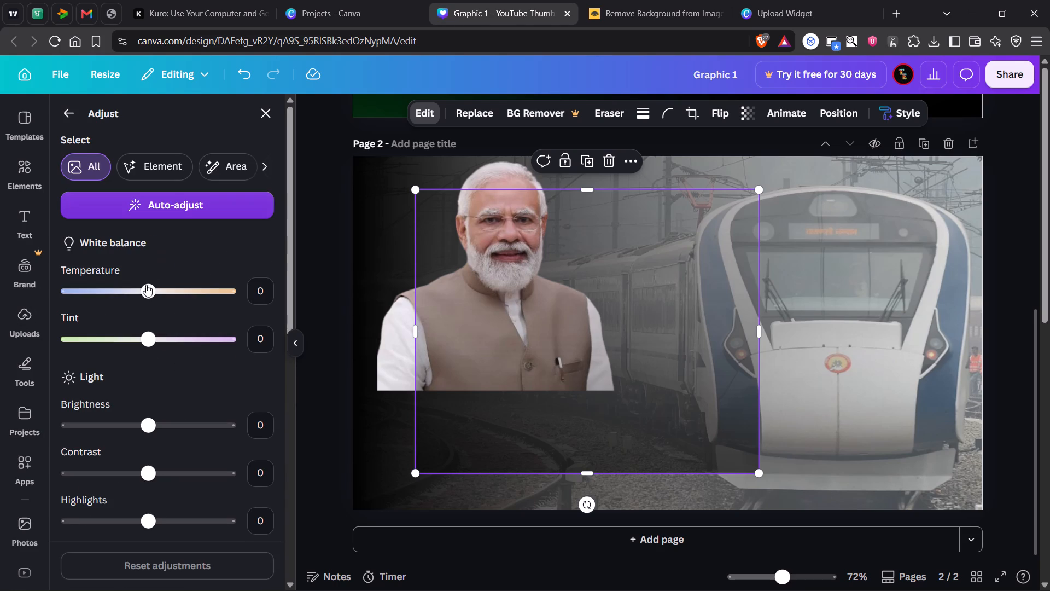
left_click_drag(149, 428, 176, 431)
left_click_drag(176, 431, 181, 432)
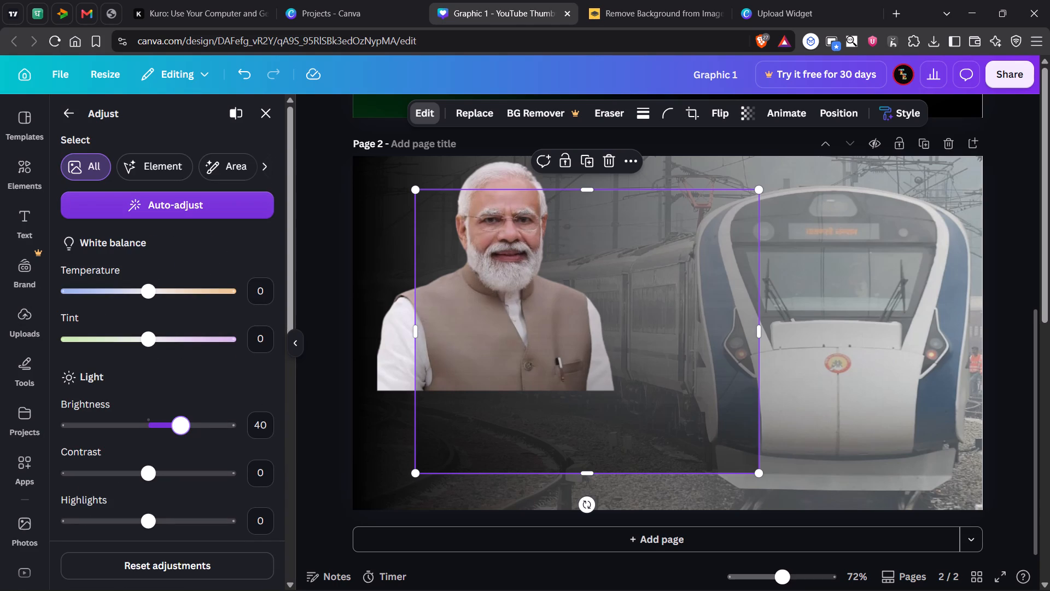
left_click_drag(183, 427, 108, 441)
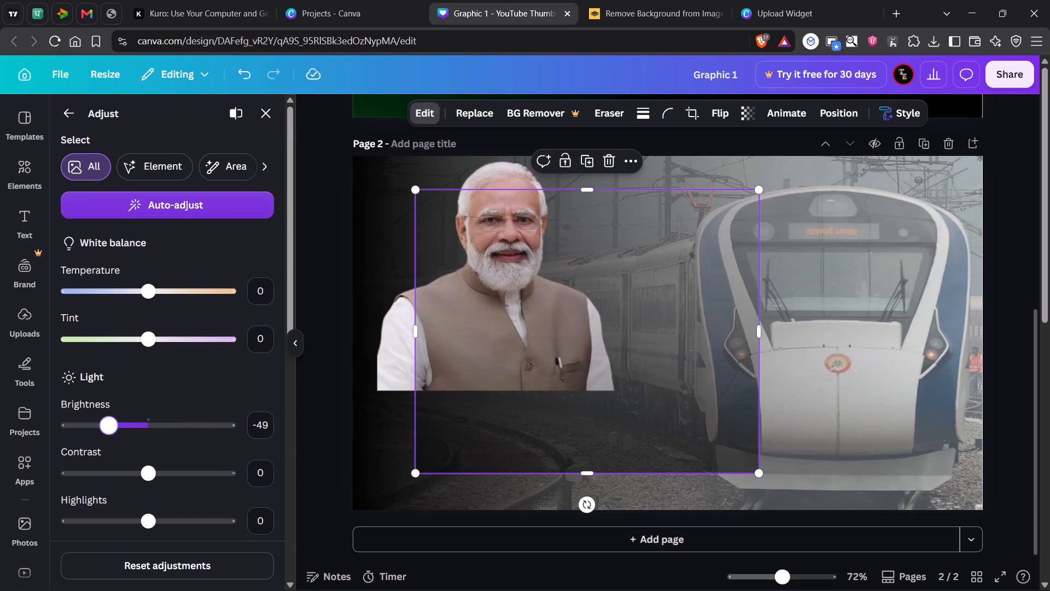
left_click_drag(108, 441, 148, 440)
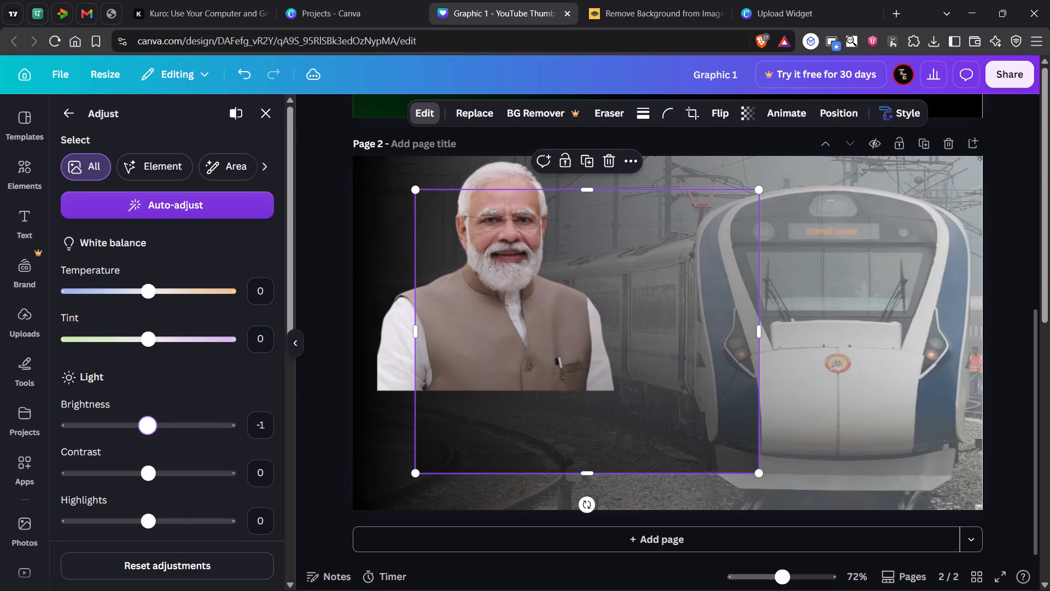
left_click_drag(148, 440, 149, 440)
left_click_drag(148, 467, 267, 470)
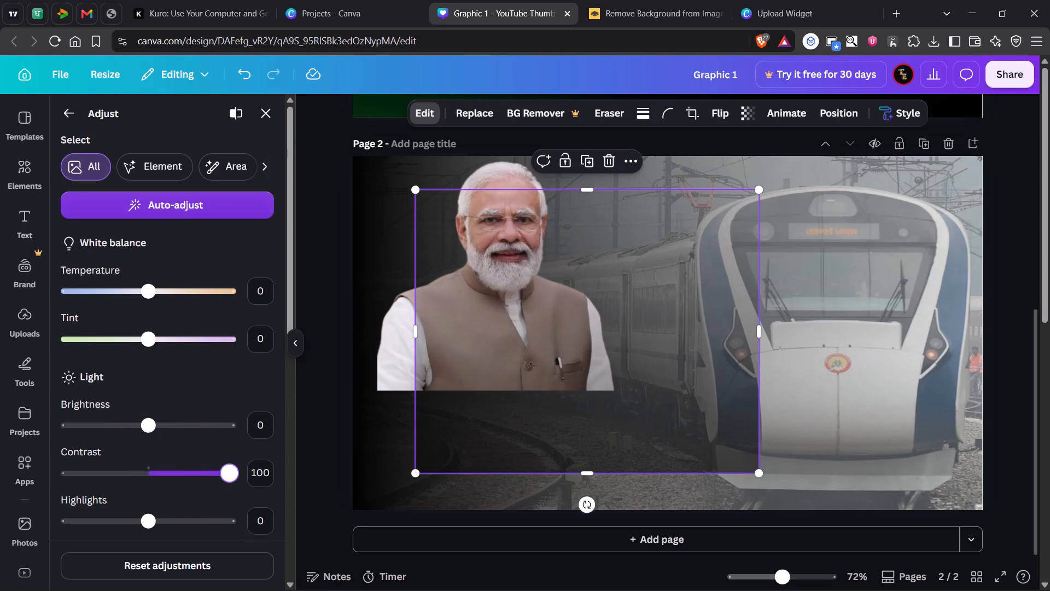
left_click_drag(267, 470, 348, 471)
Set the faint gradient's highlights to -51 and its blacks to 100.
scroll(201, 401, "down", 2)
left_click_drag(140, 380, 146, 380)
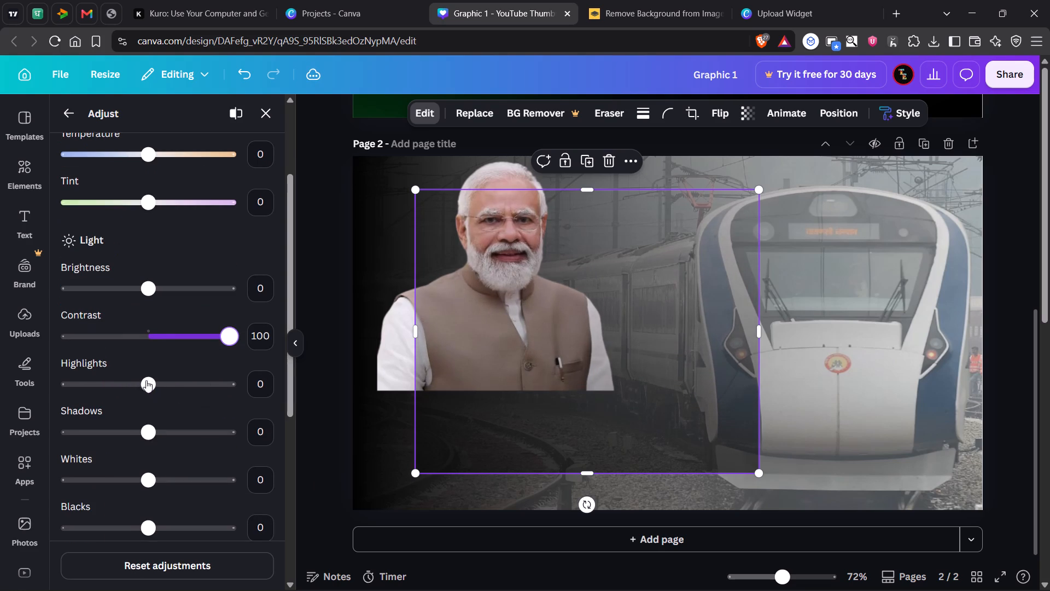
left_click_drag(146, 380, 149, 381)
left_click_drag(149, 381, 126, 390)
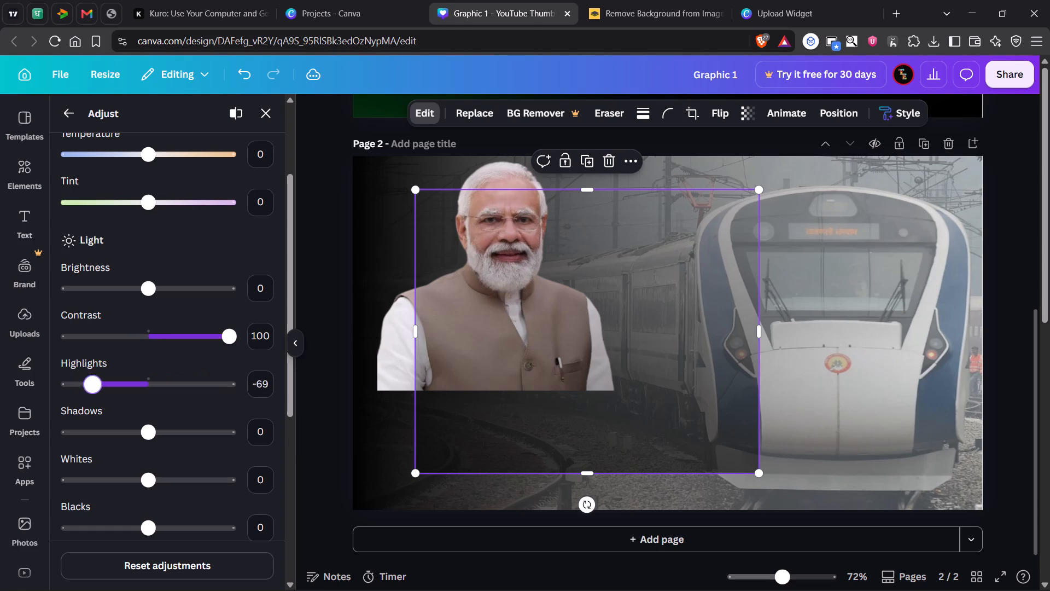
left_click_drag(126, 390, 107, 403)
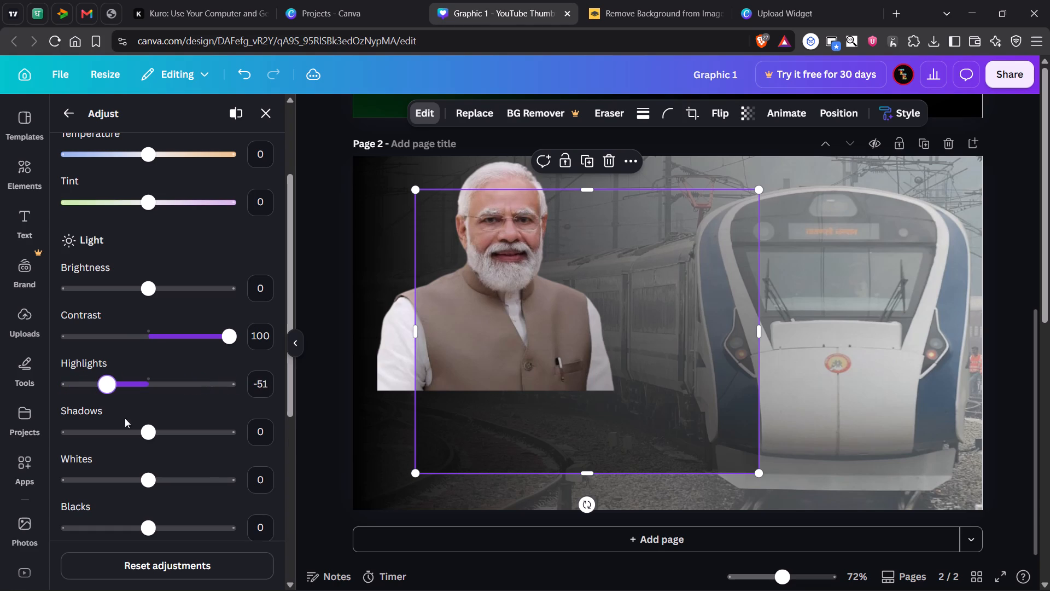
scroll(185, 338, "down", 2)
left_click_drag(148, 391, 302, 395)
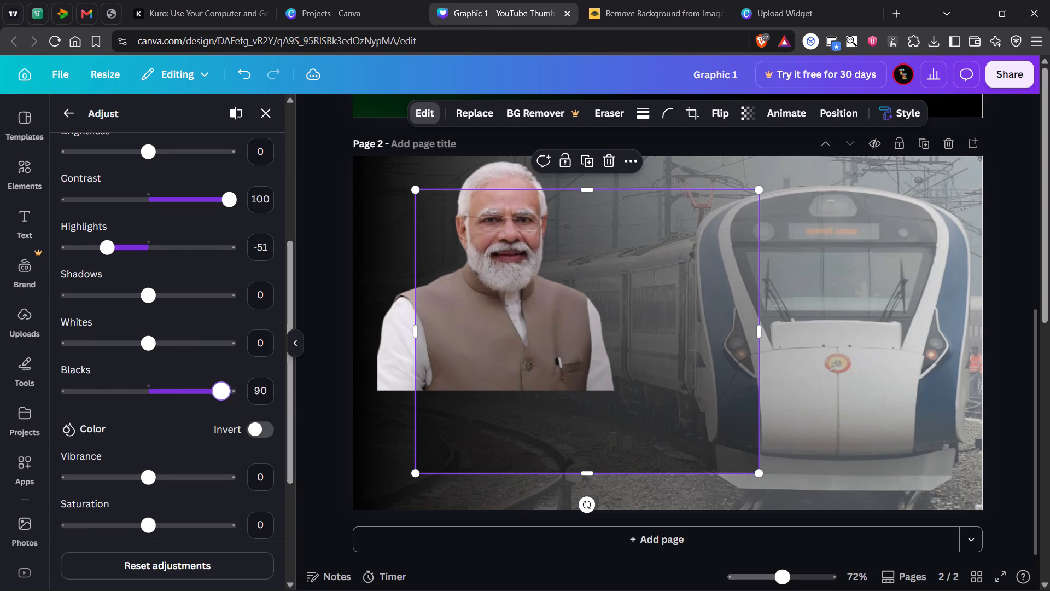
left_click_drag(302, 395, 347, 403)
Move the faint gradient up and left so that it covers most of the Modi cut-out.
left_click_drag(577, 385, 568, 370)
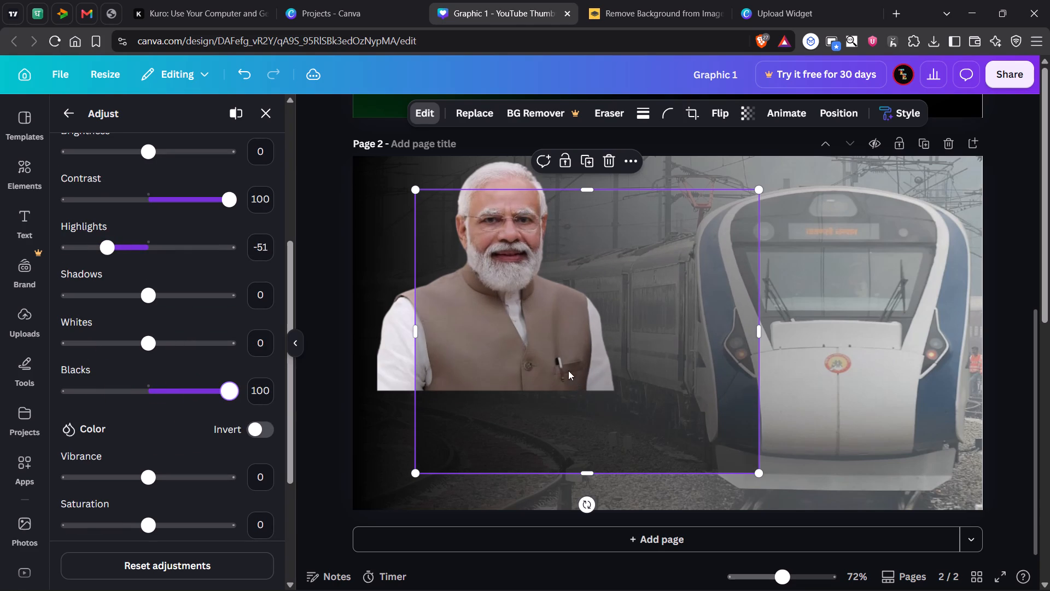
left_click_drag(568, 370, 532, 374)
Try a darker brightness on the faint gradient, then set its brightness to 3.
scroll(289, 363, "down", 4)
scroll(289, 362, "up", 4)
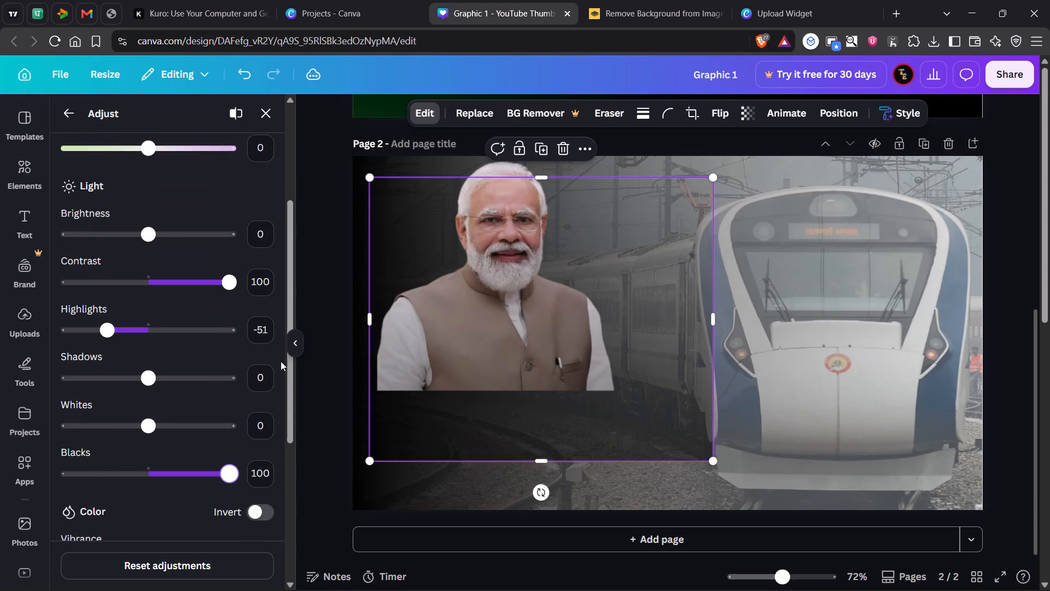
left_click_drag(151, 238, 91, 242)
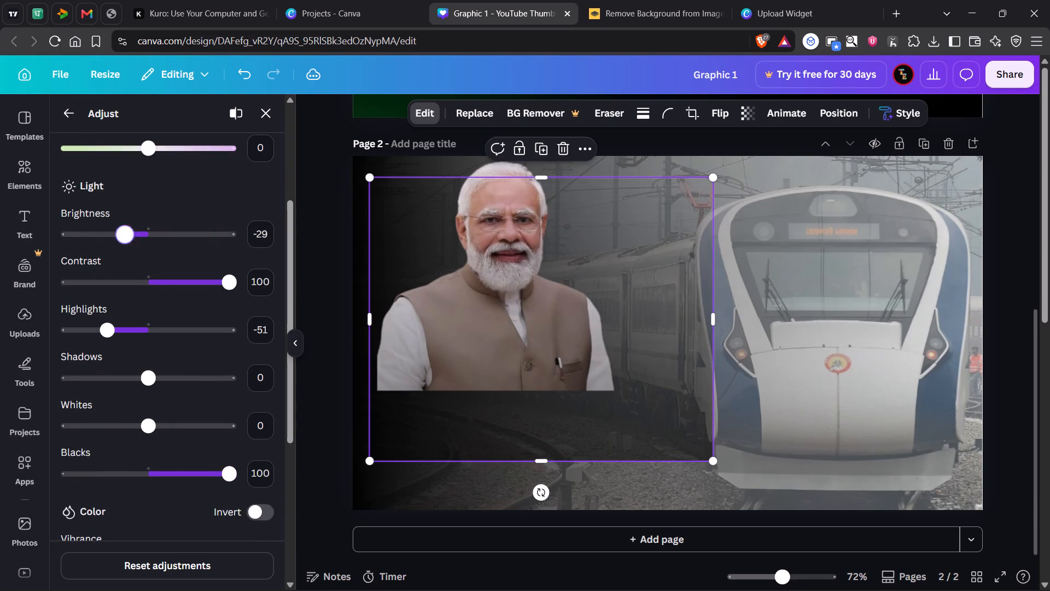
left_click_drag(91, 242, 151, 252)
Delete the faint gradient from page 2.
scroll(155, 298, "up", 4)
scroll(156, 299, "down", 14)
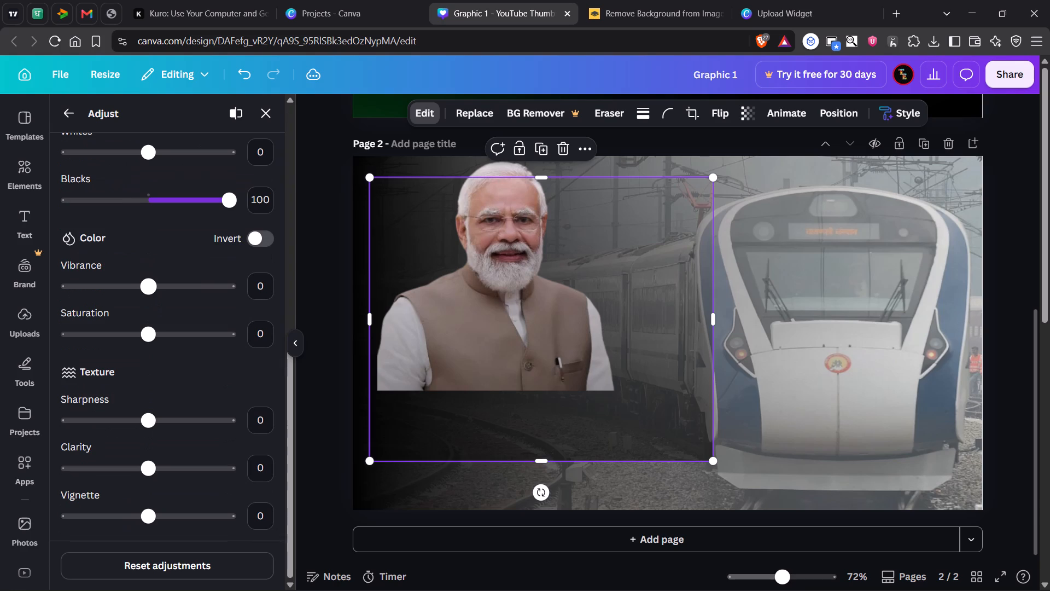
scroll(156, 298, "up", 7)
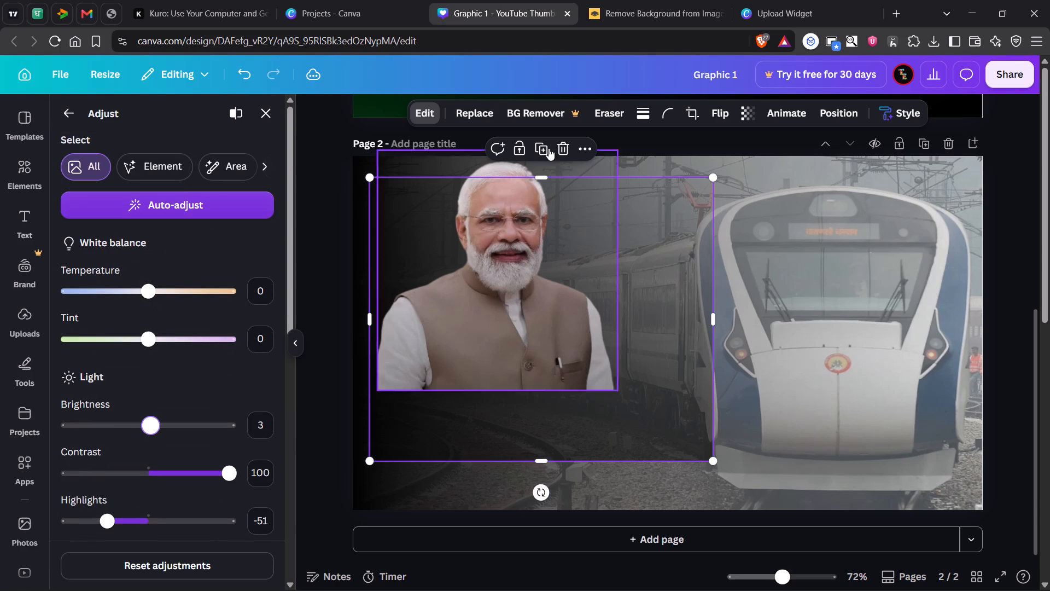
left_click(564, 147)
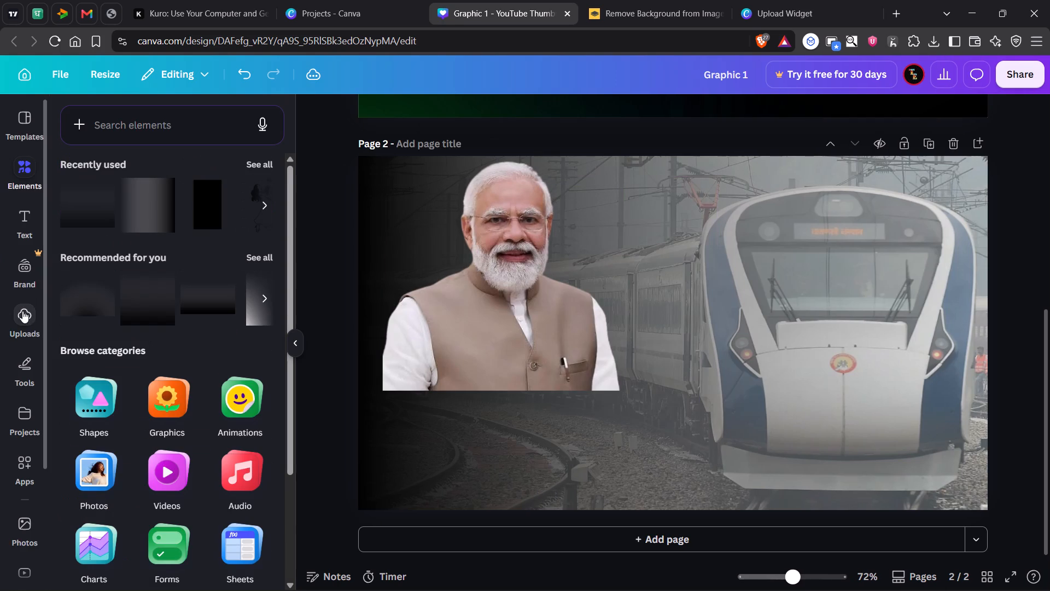
Browse the recently used and recommended elements and insert a solid black-to-transparent gradient onto page 2.
left_click(265, 205)
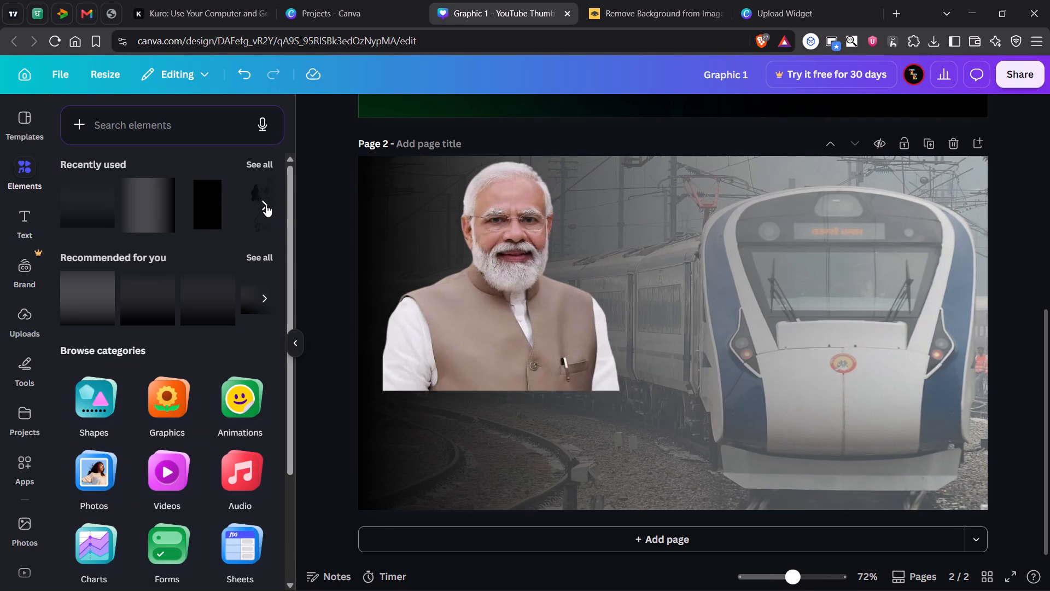
left_click(266, 205)
left_click(266, 205)
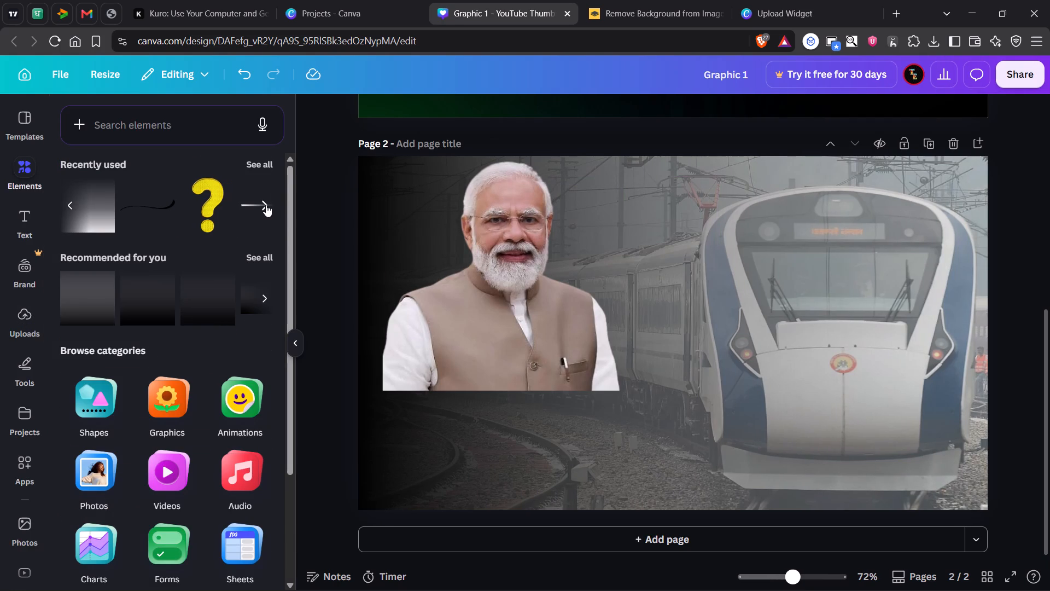
left_click(71, 205)
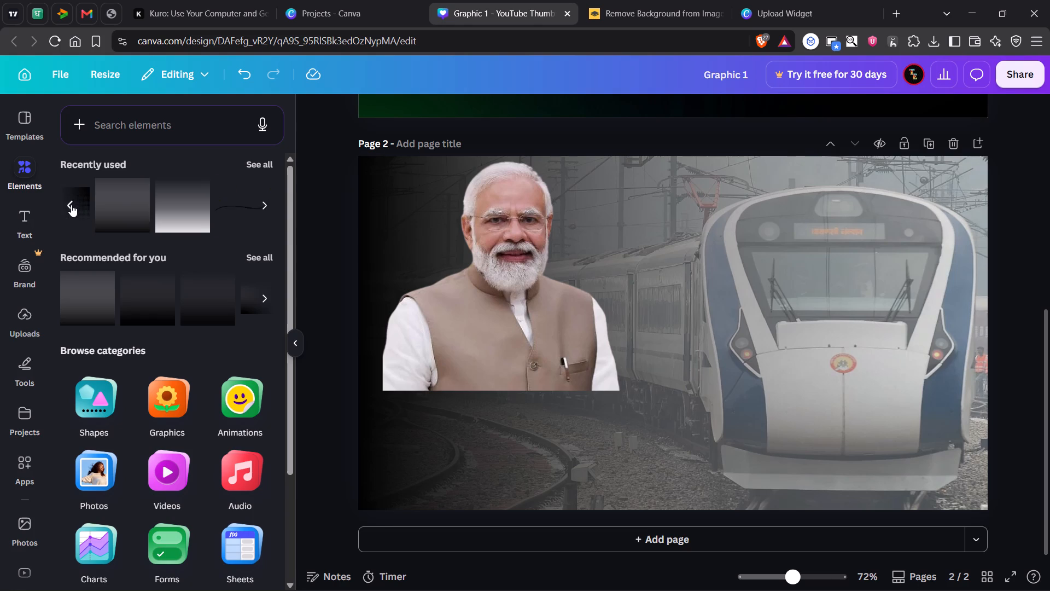
left_click(71, 205)
left_click(71, 205)
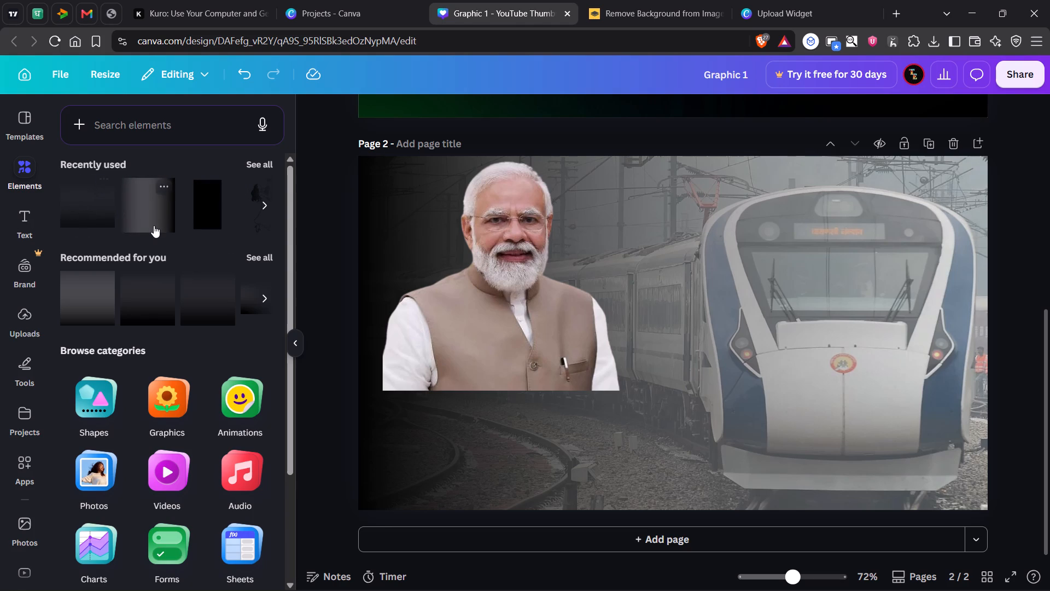
left_click(266, 297)
left_click(265, 298)
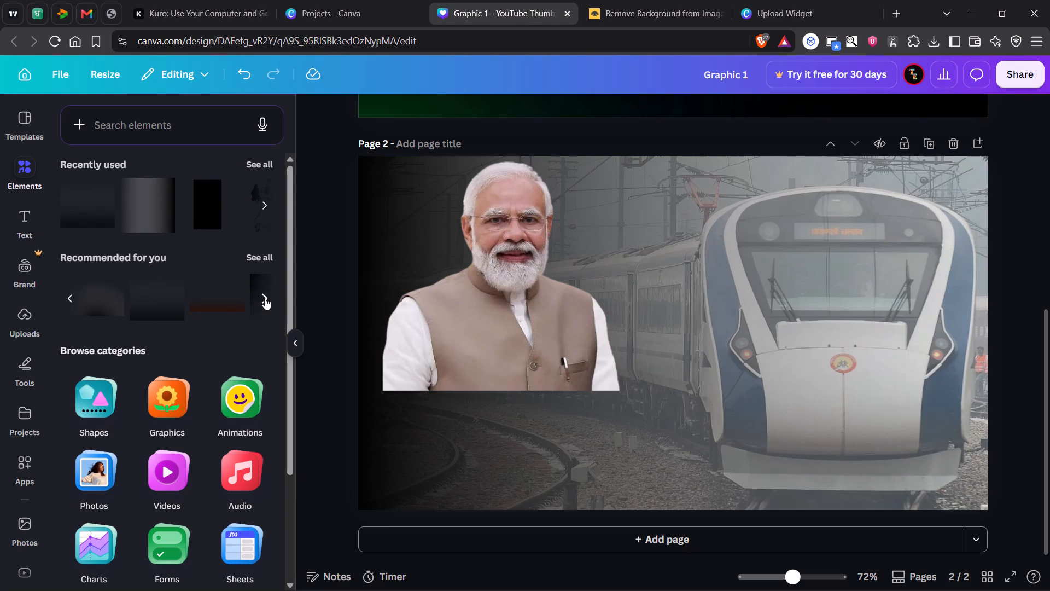
left_click(161, 300)
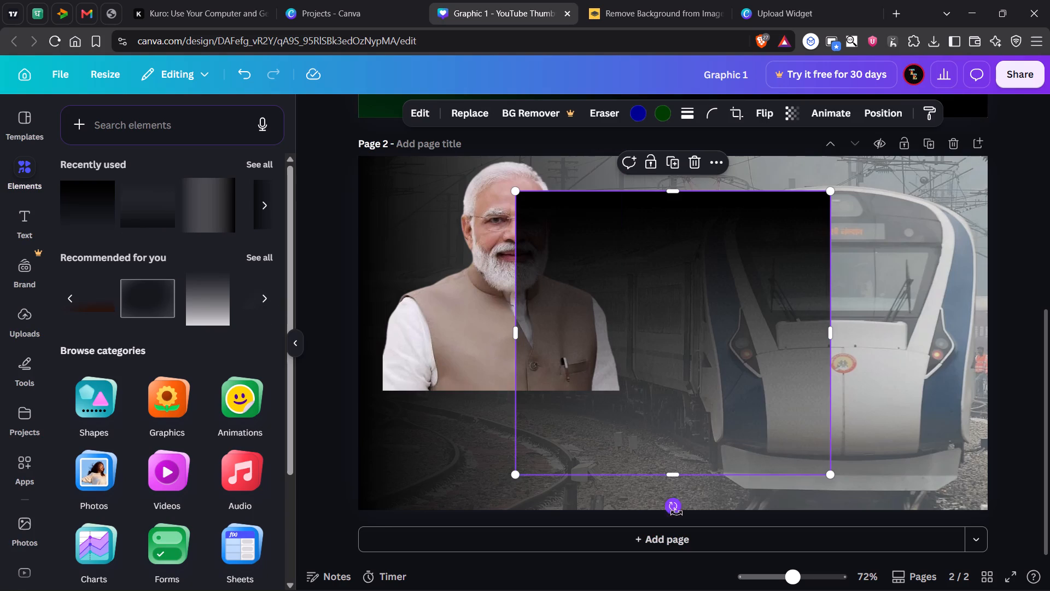
Rotate the new black gradient half a turn so that its dark side is at the bottom.
left_click_drag(674, 510, 661, 211)
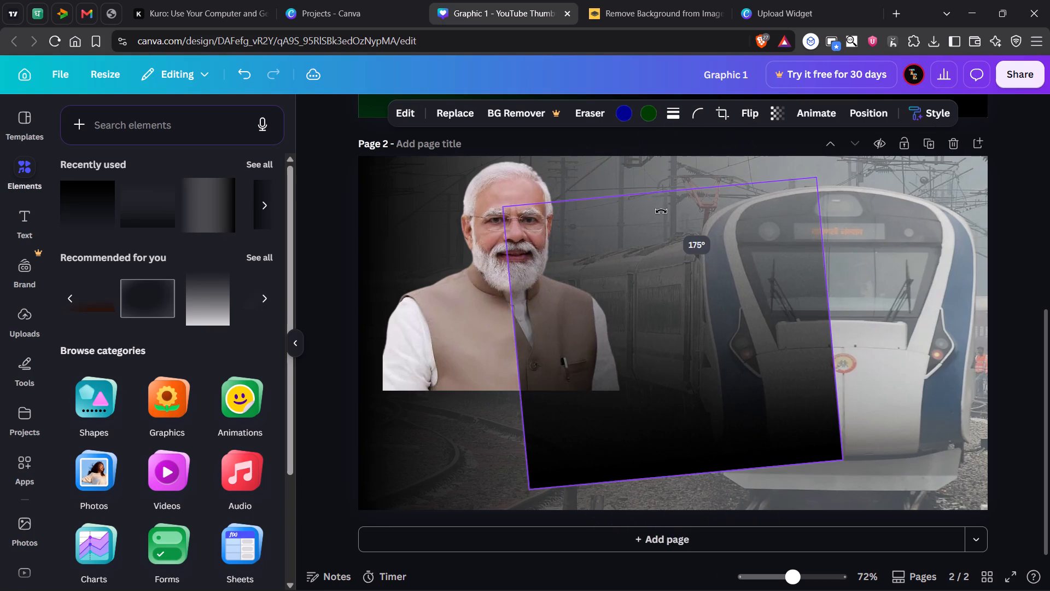
left_click_drag(661, 211, 672, 213)
Shrink and widen the black gradient on page 2, placing it over the lower body of the Narendra Modi cut-out.
left_click_drag(710, 351, 570, 288)
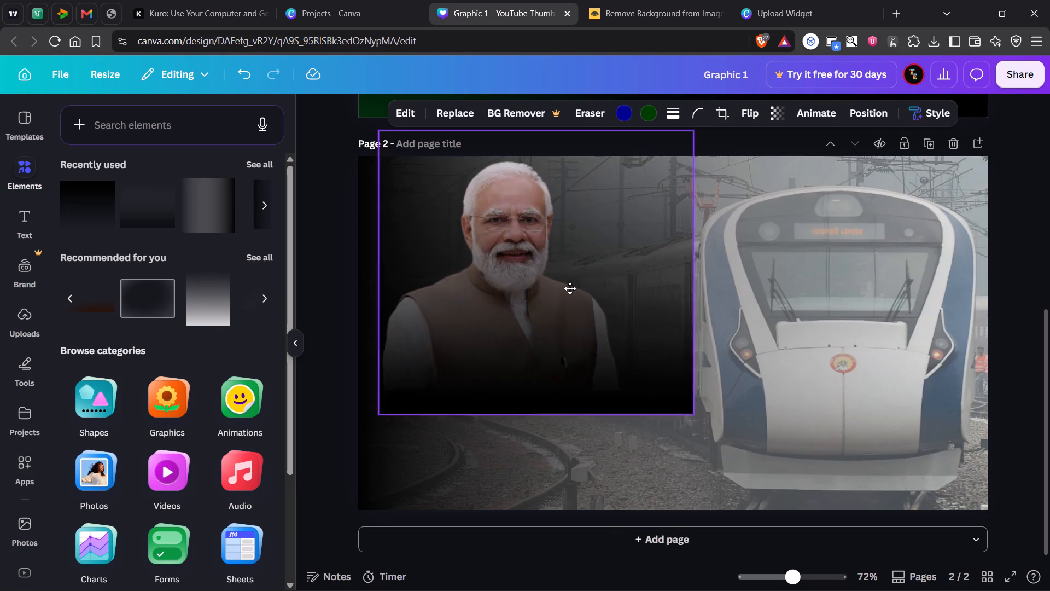
left_click_drag(570, 288, 562, 289)
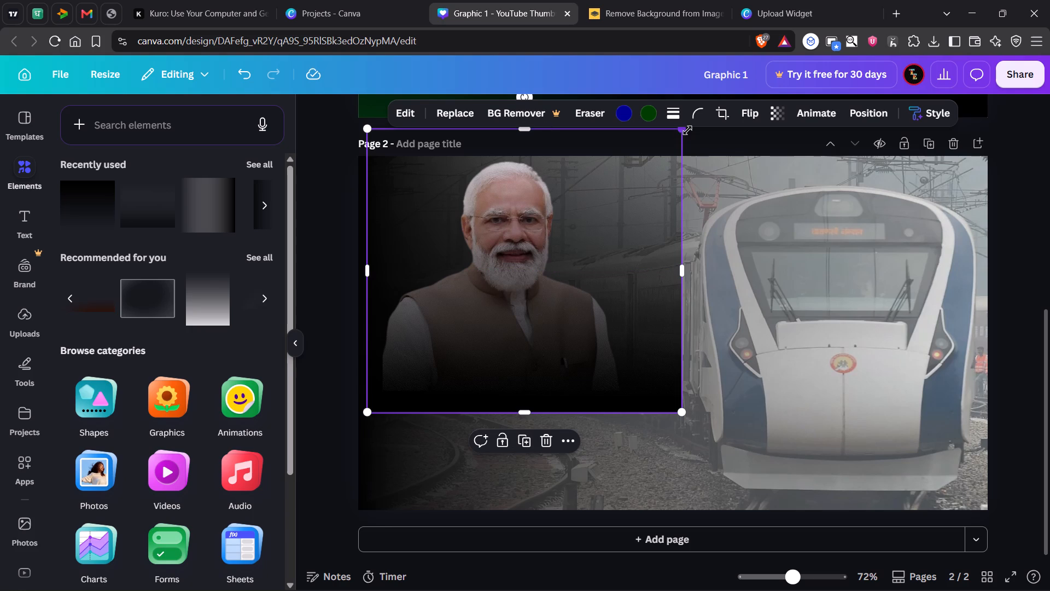
left_click_drag(687, 130, 632, 203)
left_click_drag(571, 293, 585, 295)
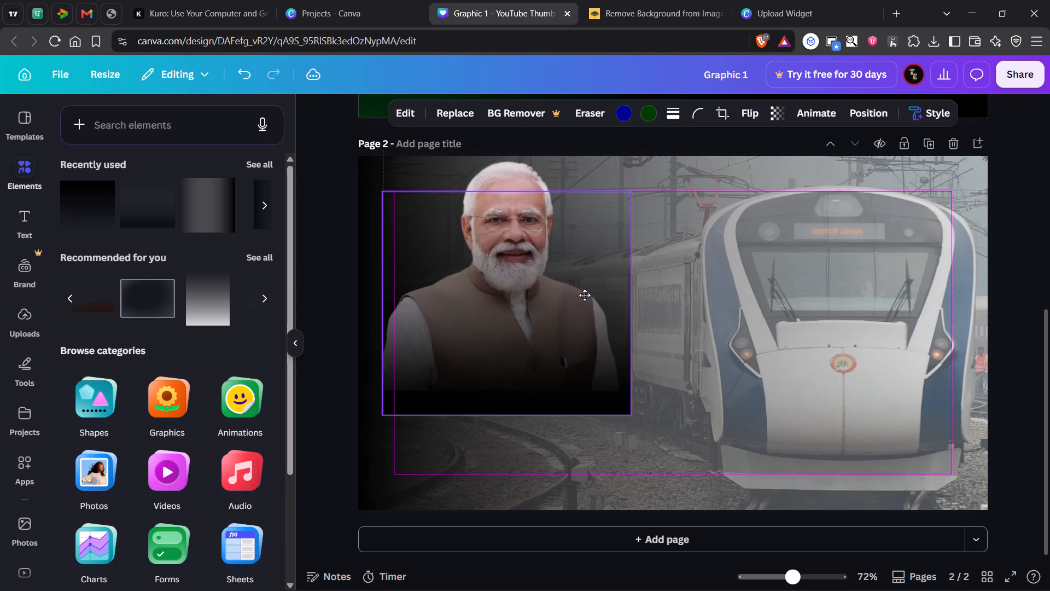
left_click_drag(585, 295, 581, 295)
left_click_drag(623, 194, 617, 207)
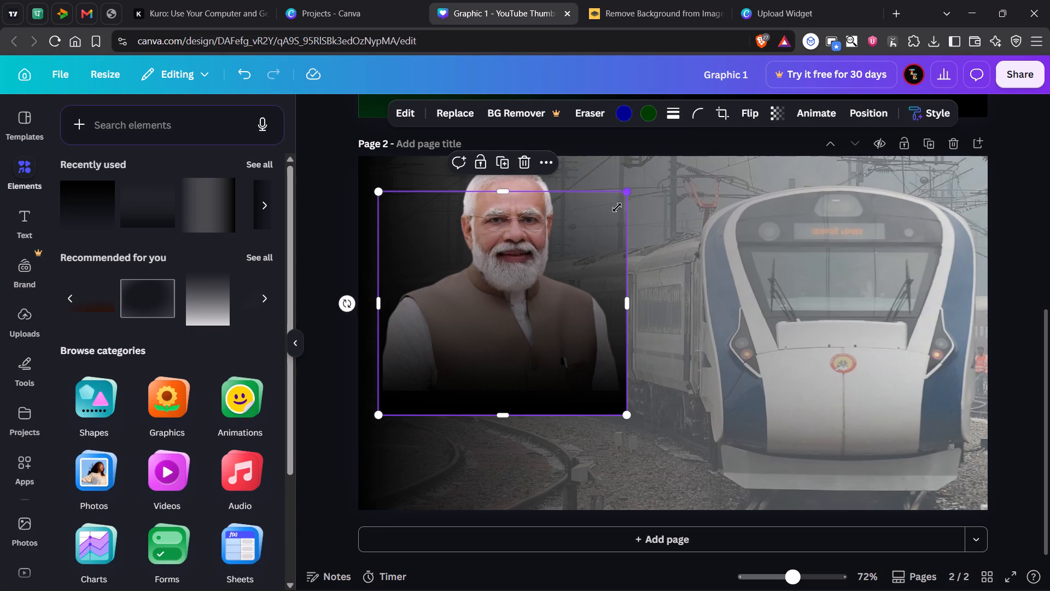
left_click_drag(617, 207, 599, 240)
left_click_drag(544, 320, 543, 312)
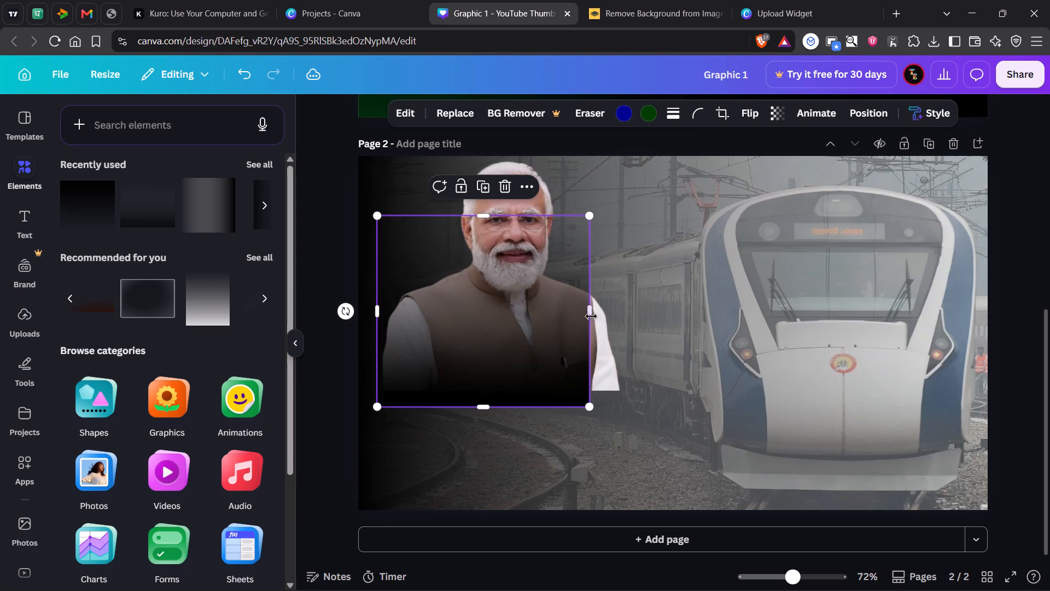
left_click_drag(593, 311, 648, 312)
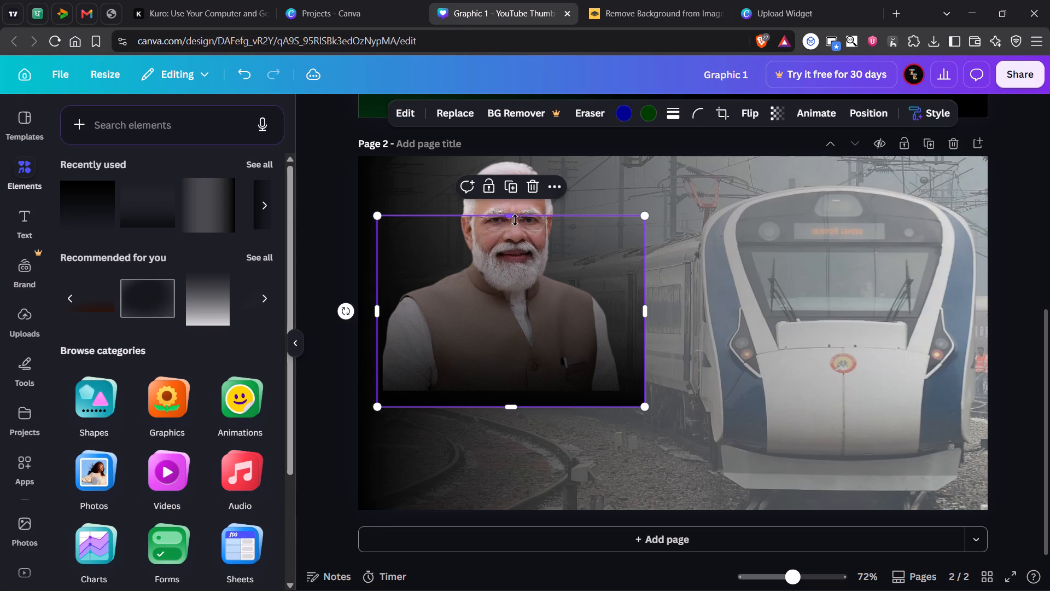
left_click_drag(515, 303, 510, 328)
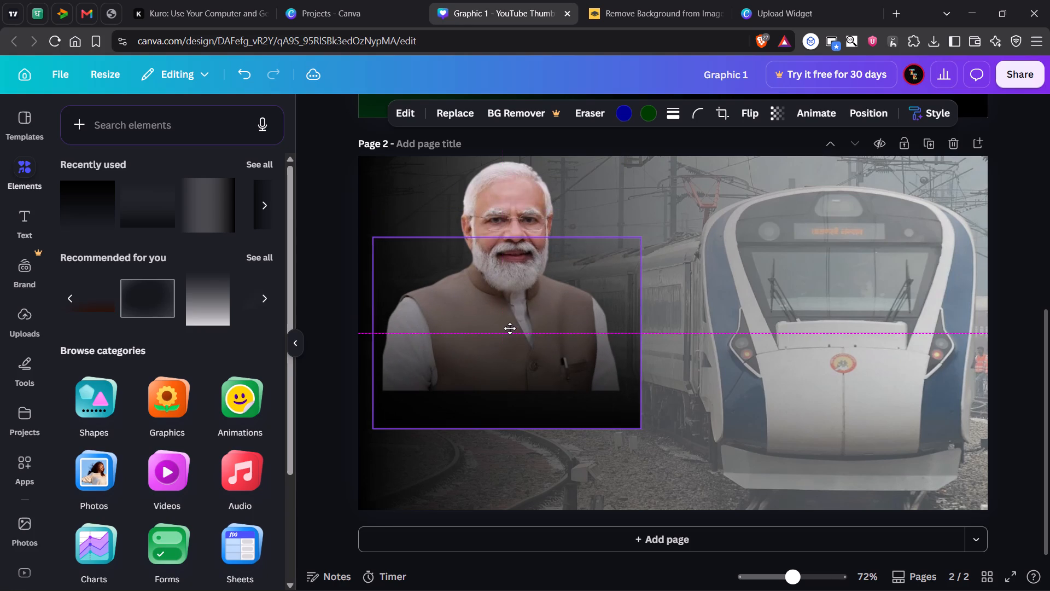
left_click_drag(510, 328, 509, 328)
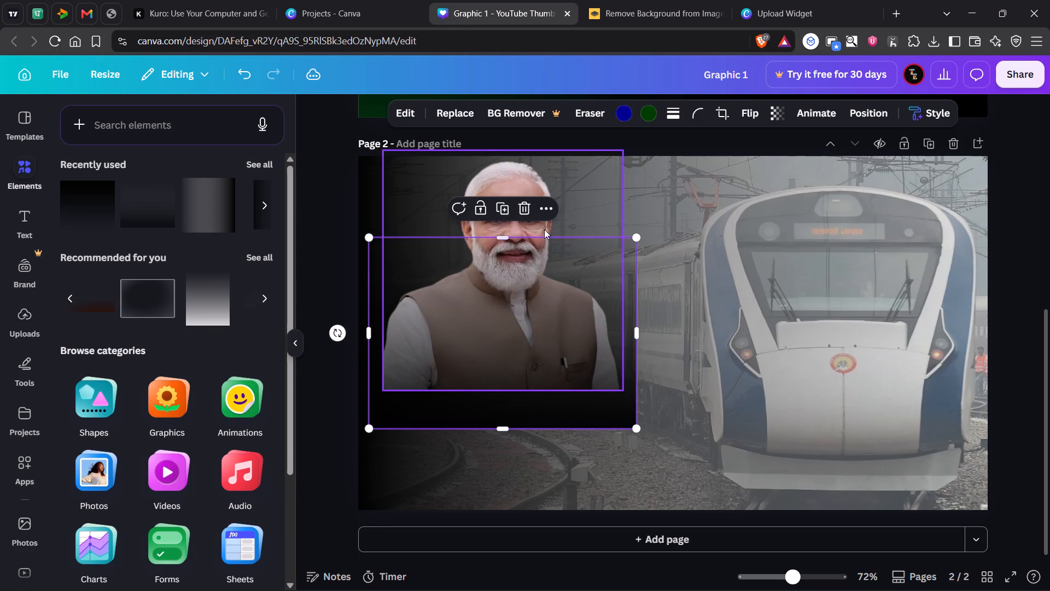
left_click_drag(637, 233, 646, 205)
Move the Modi cut-out to the lower-left of page 2 and shift the black gradient down over it.
left_click(515, 172)
left_click_drag(515, 173, 511, 187)
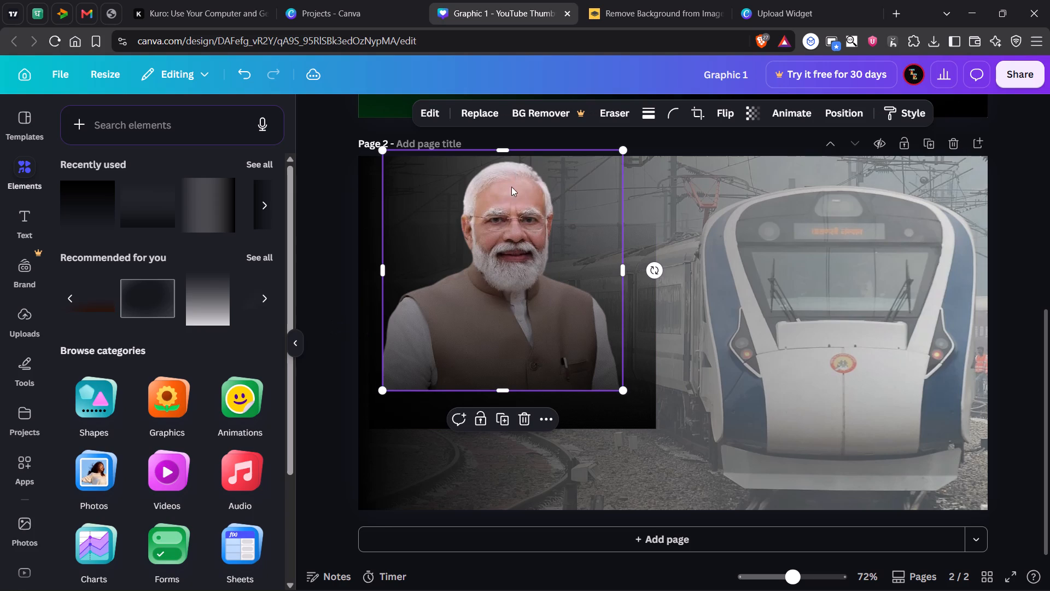
left_click_drag(511, 187, 505, 289)
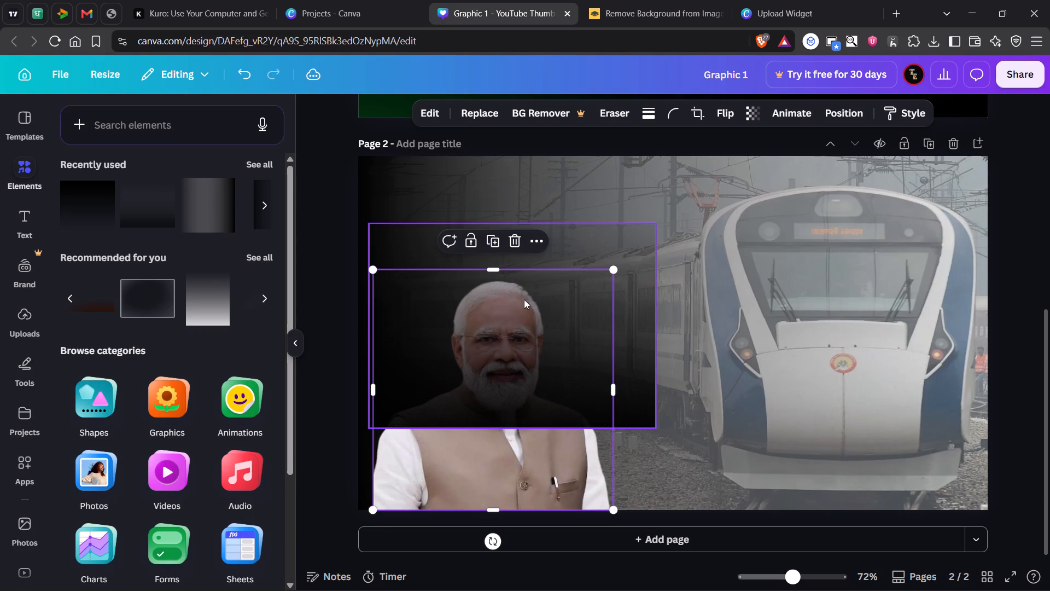
left_click_drag(633, 355, 623, 459)
Enlarge the Modi cut-out slightly, keeping it anchored at the lower-left of page 2.
left_click(516, 321)
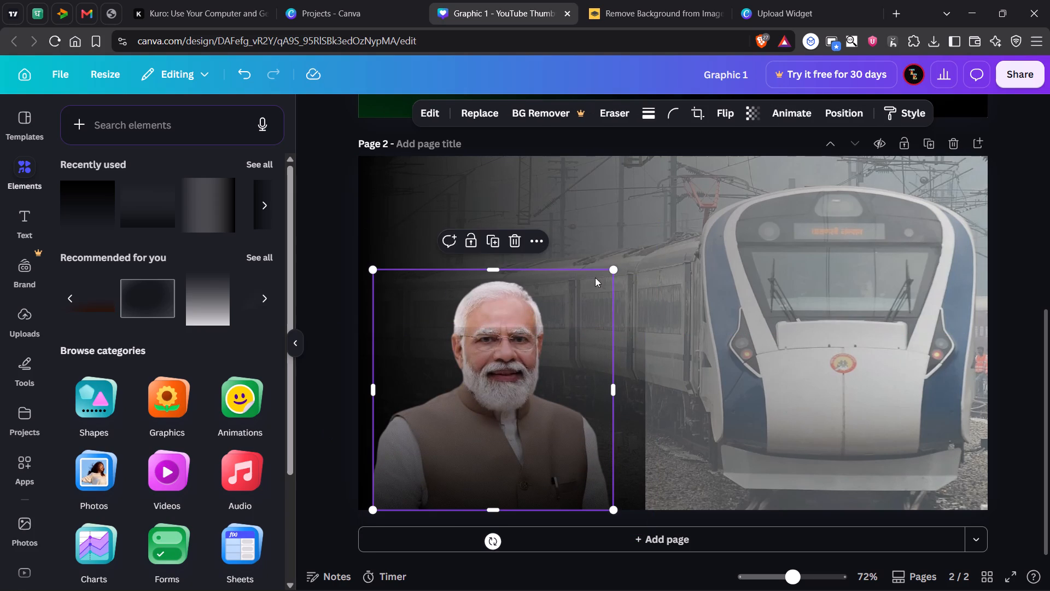
left_click_drag(611, 269, 628, 253)
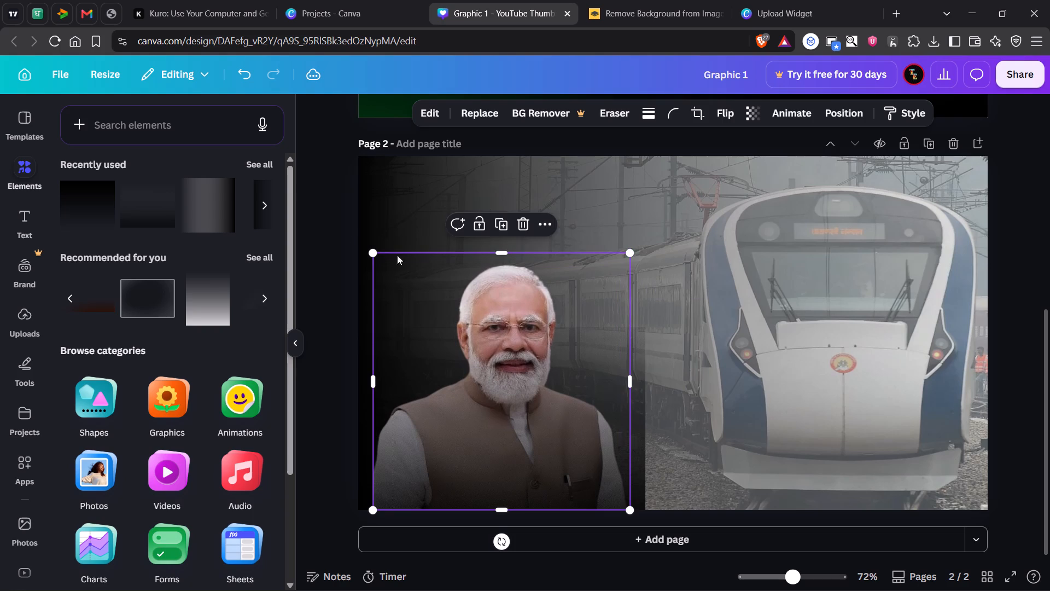
left_click(335, 208)
Stretch the black gradient to about 1,312 wide and up to the top edge so it spans all of page 2.
left_click(521, 418)
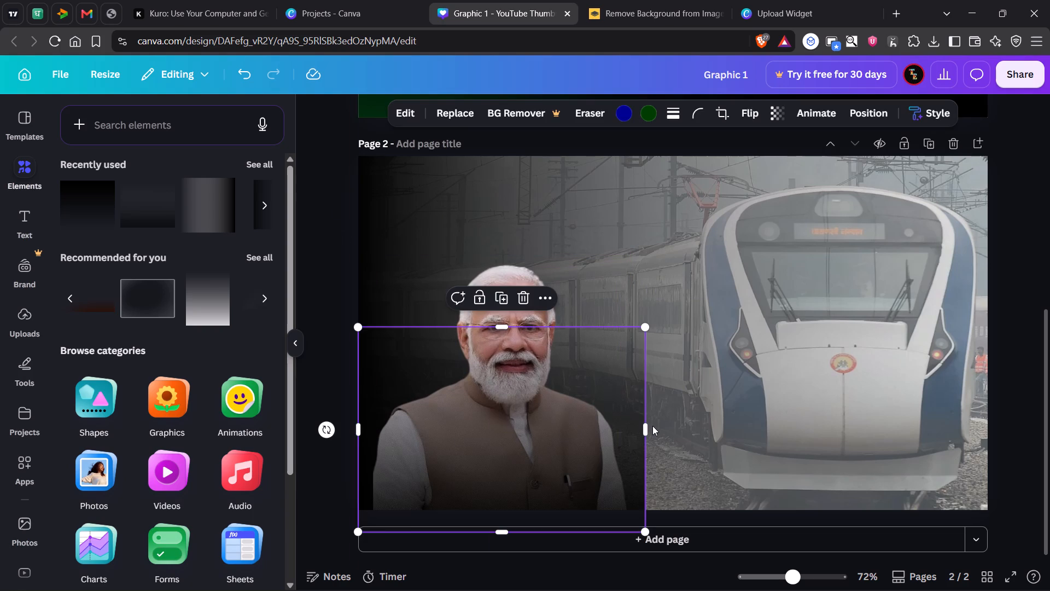
left_click_drag(646, 432, 990, 464)
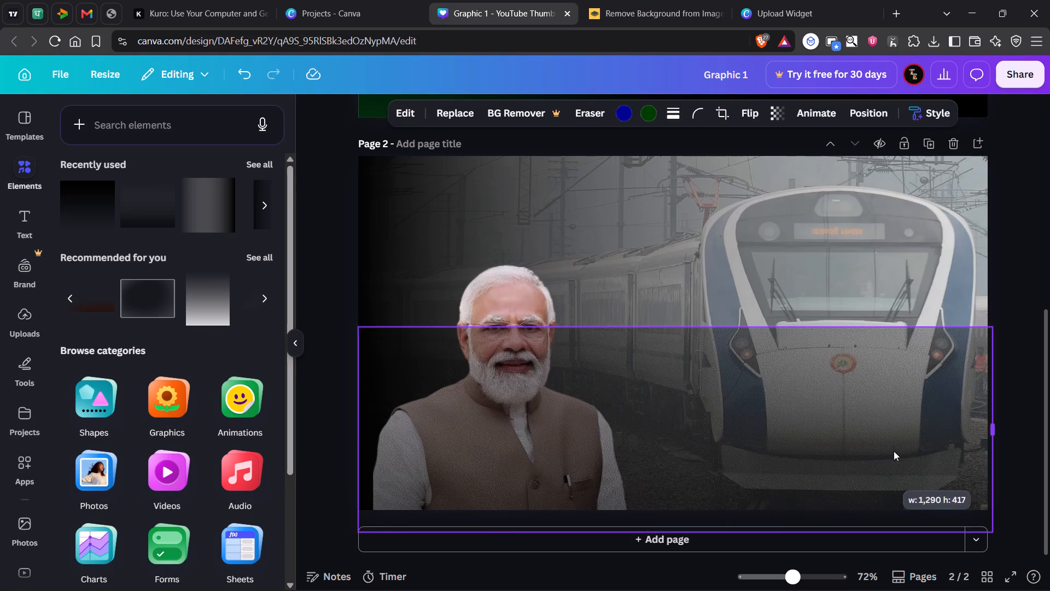
left_click_drag(988, 435, 1002, 434)
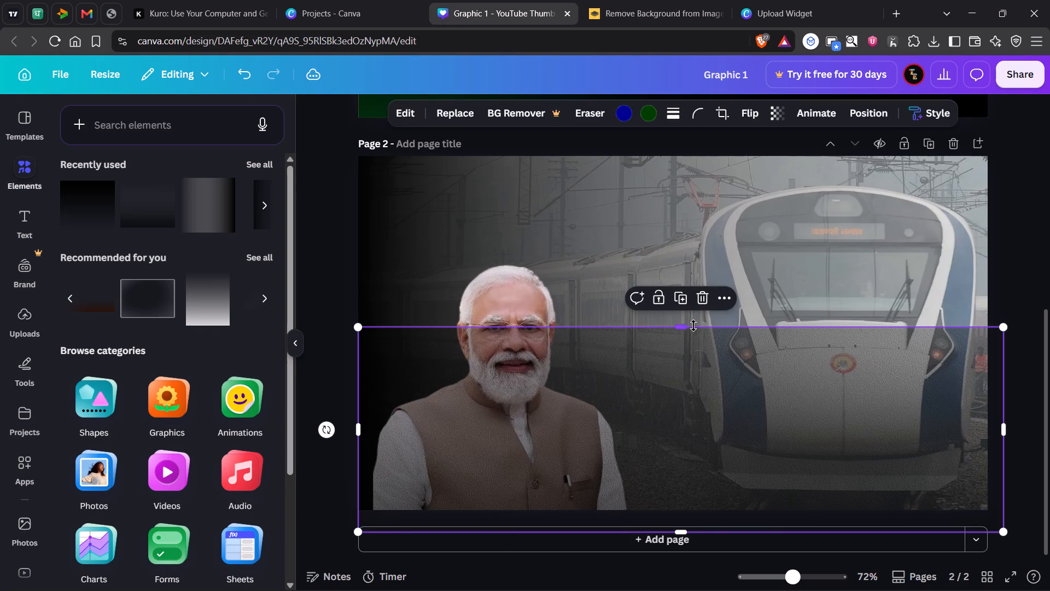
left_click_drag(686, 326, 675, 148)
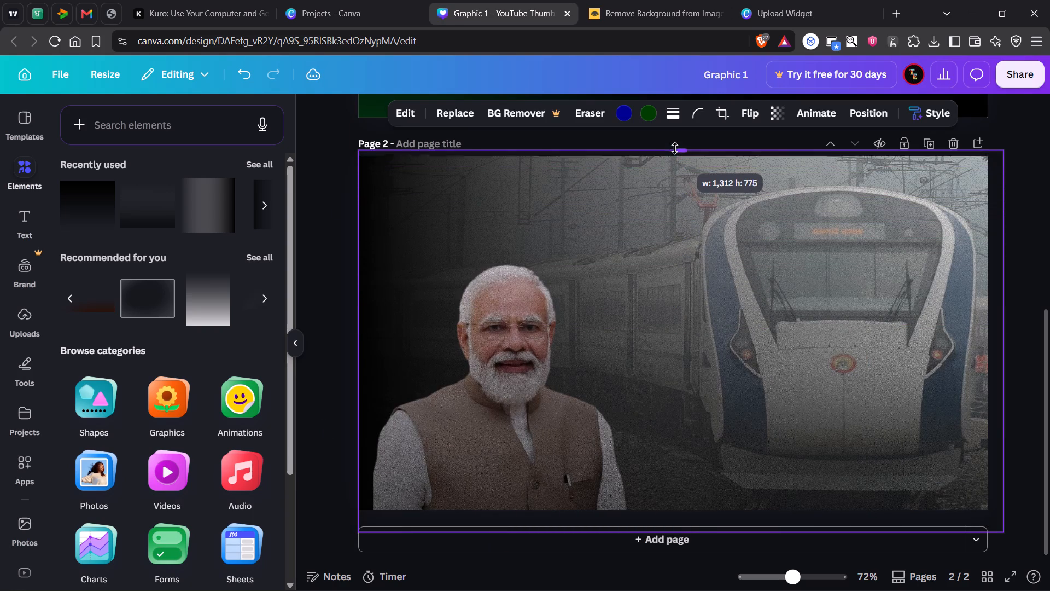
left_click_drag(675, 148, 675, 155)
left_click(341, 258)
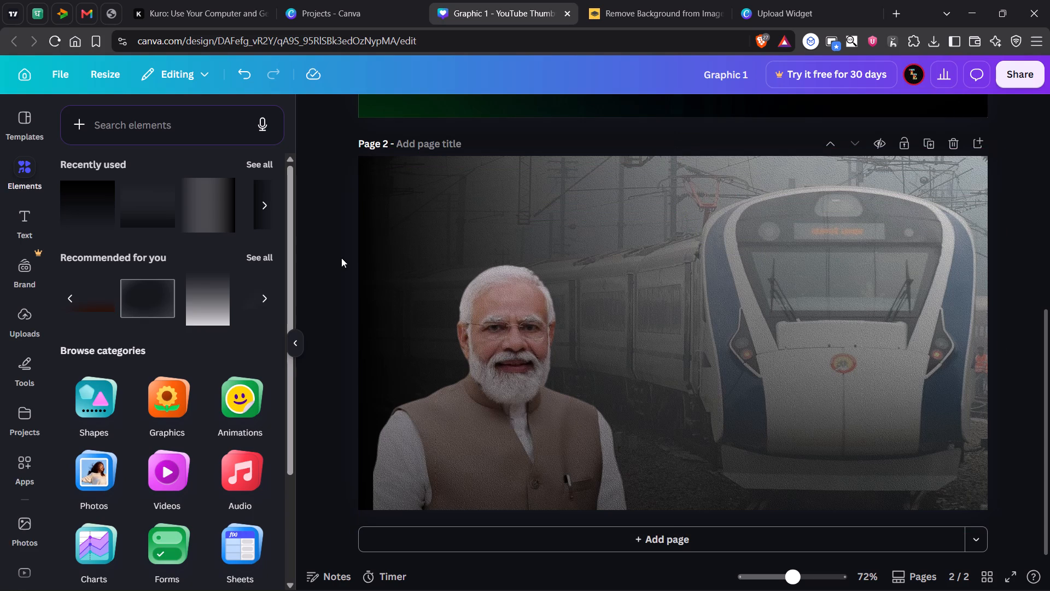
scroll(616, 259, "down", 2)
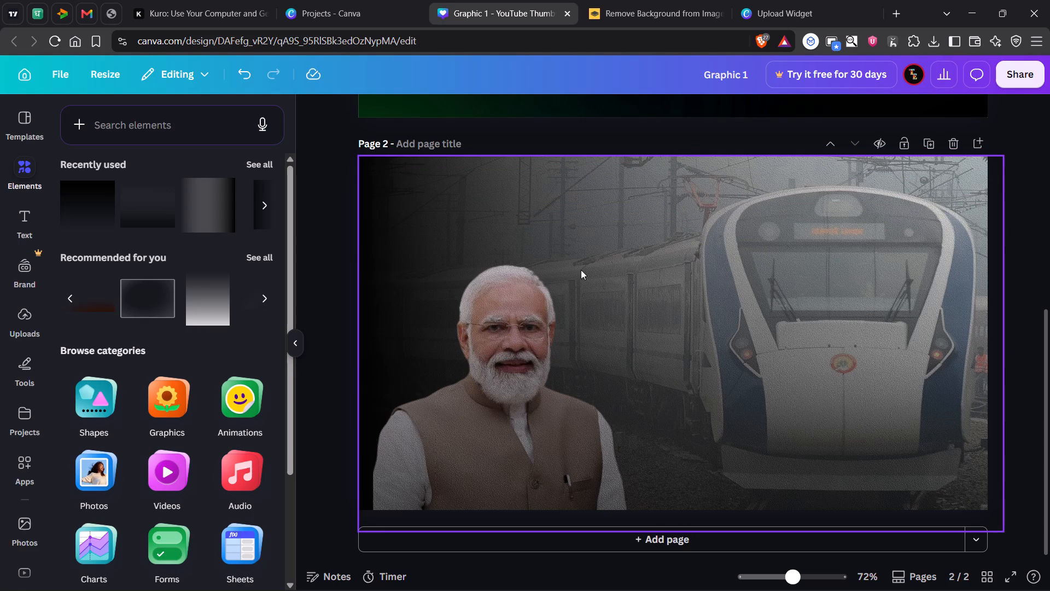
Shift the full-page gradient aside to reach the Modi cut-out and set the cut-out's brightness to 63.
left_click(518, 222)
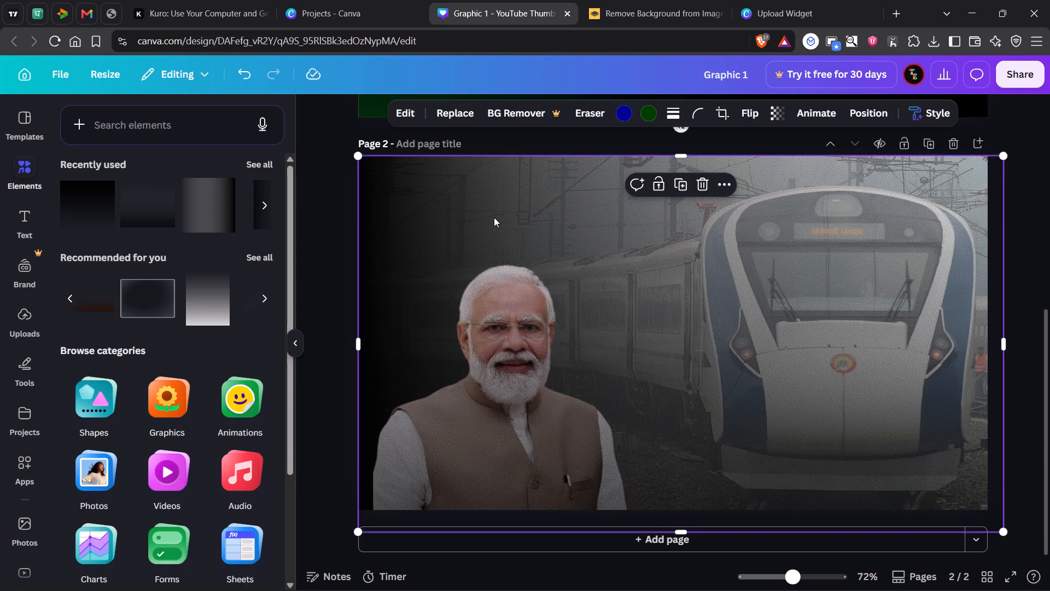
left_click_drag(494, 217, 605, 222)
left_click(440, 414)
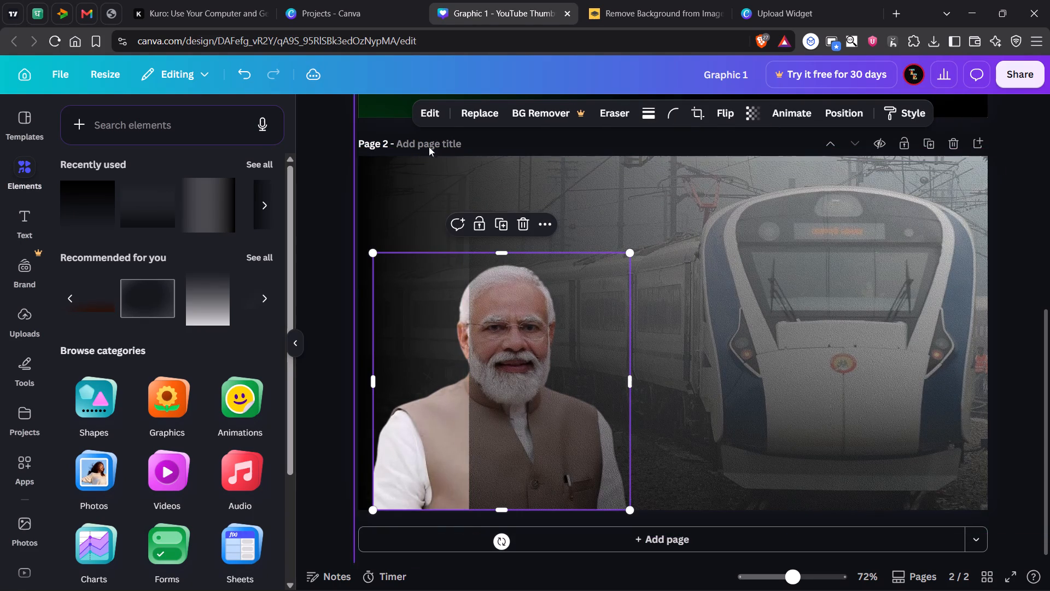
left_click(441, 108)
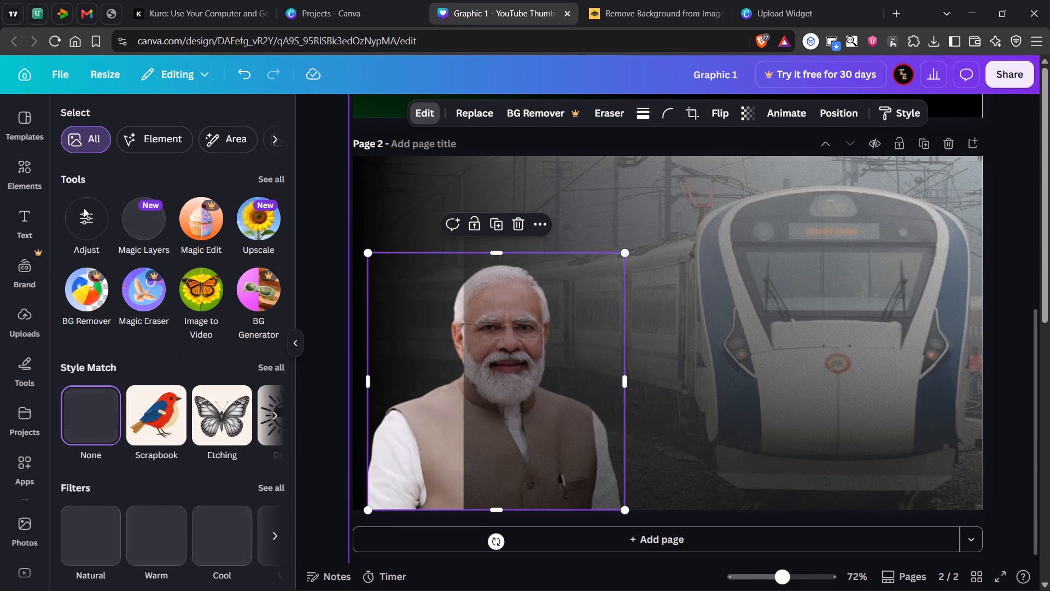
left_click(85, 213)
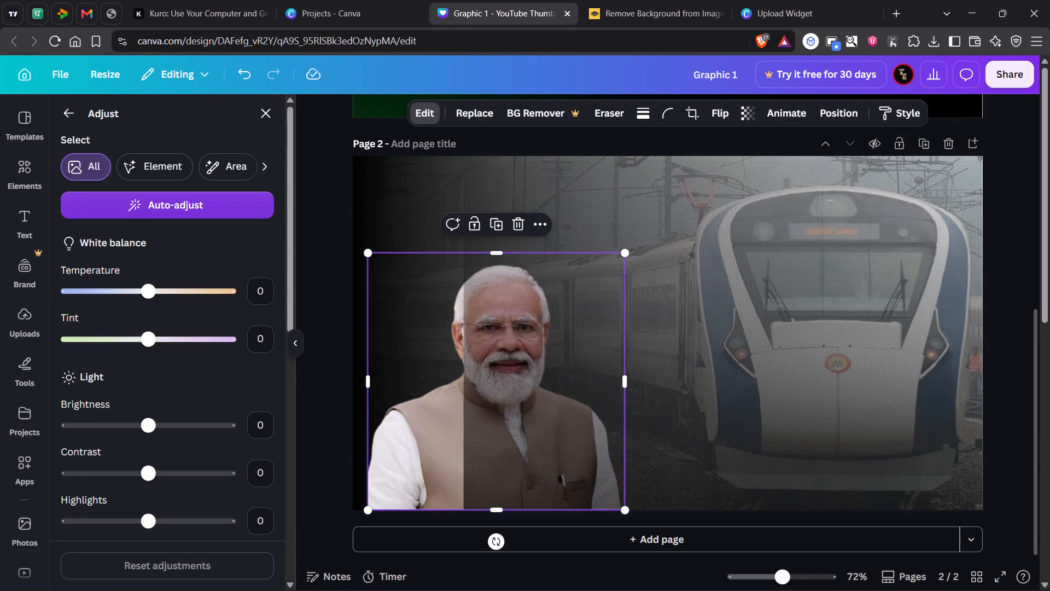
left_click_drag(150, 427, 196, 433)
left_click_drag(196, 433, 185, 435)
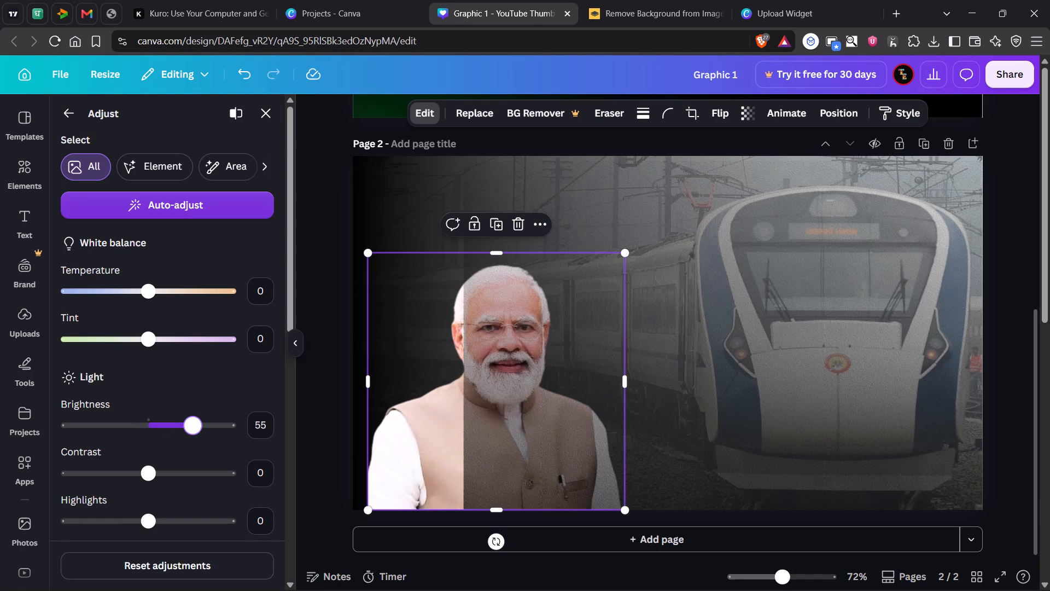
left_click_drag(185, 435, 200, 433)
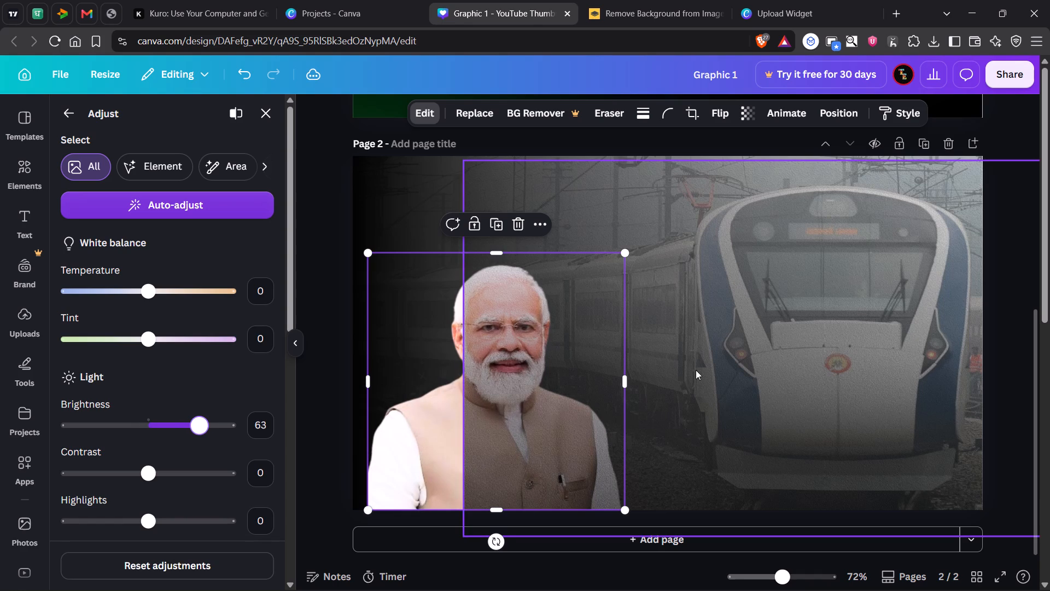
Move the black gradient back so it covers all of page 2, with its lower edge at the page bottom.
left_click(696, 370)
left_click_drag(730, 322, 650, 312)
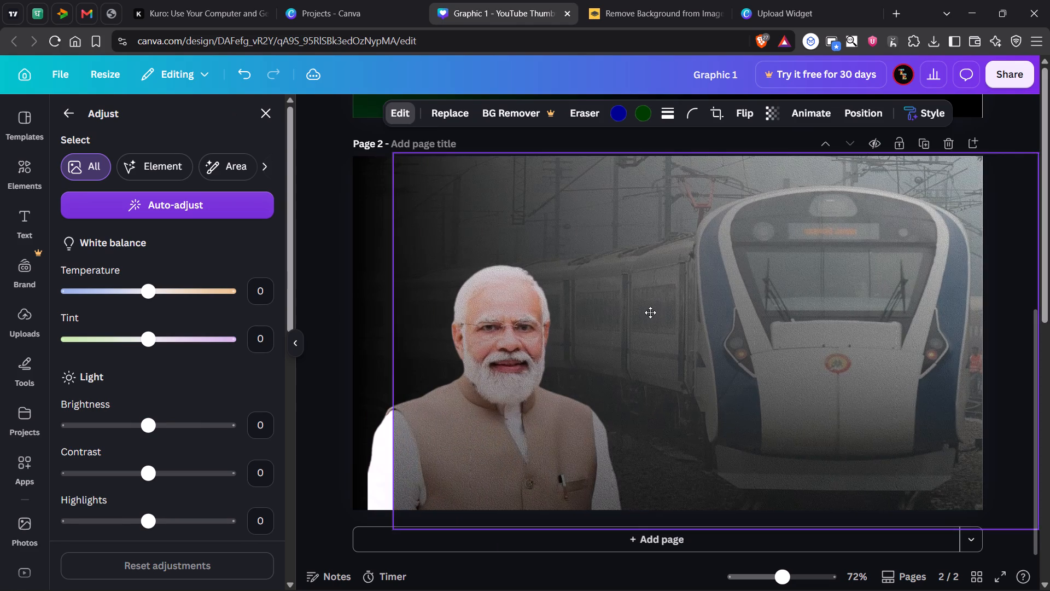
left_click_drag(650, 312, 615, 298)
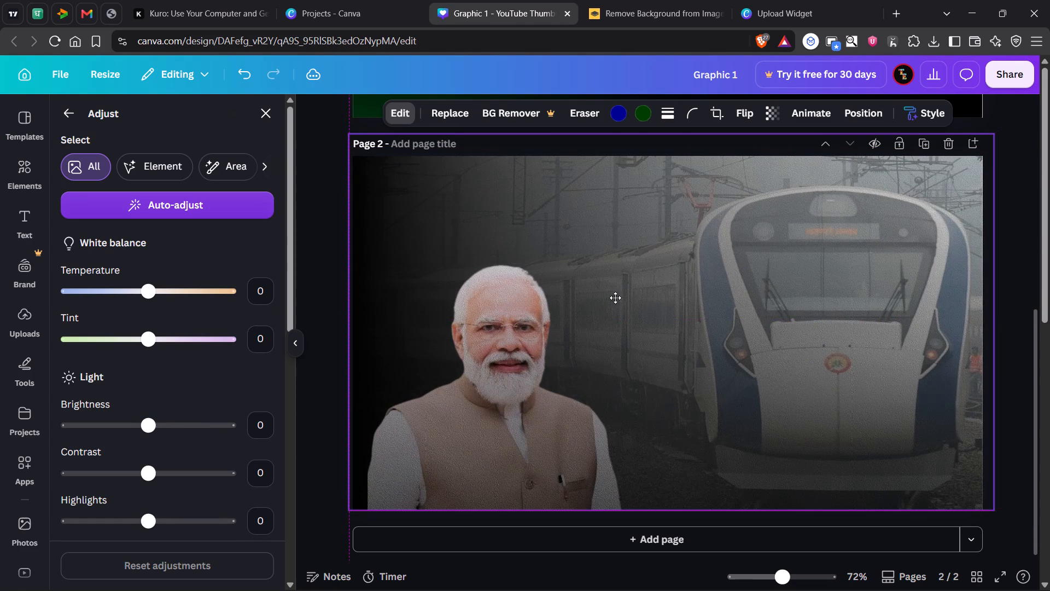
left_click_drag(615, 298, 612, 298)
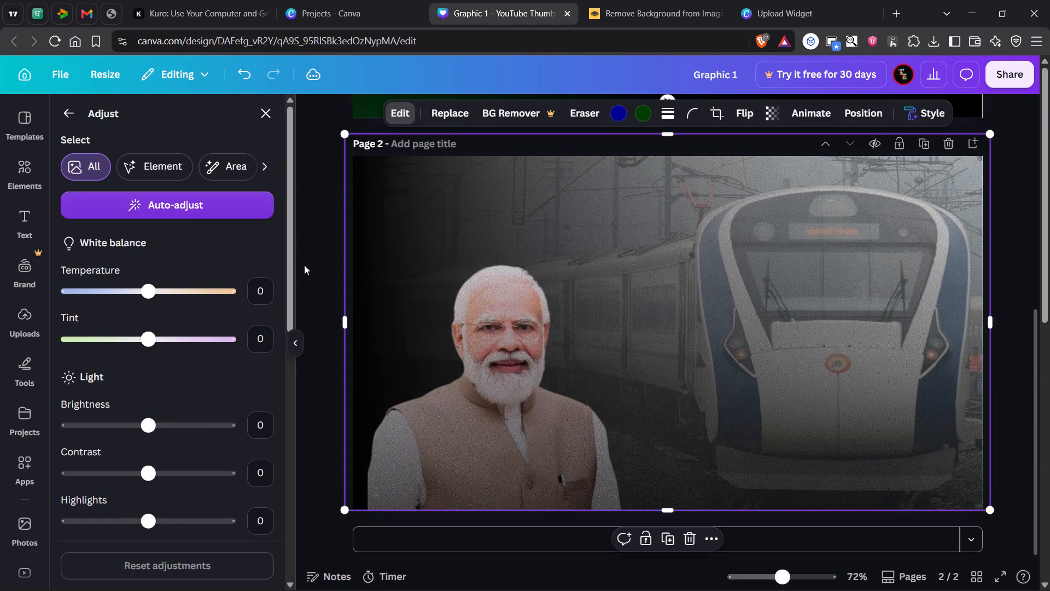
left_click(308, 263)
left_click(310, 259)
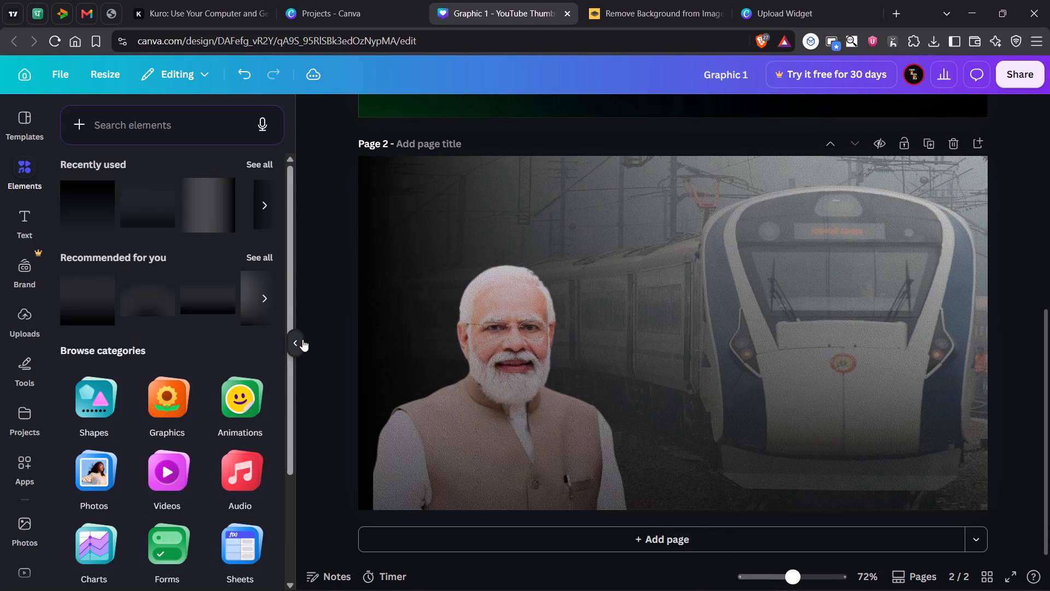
Copy the green MARKET ANALYSIS heading from page 1 onto page 2 and place it above the Modi cut-out near the page top.
left_click(296, 340)
scroll(100, 335, "up", 7)
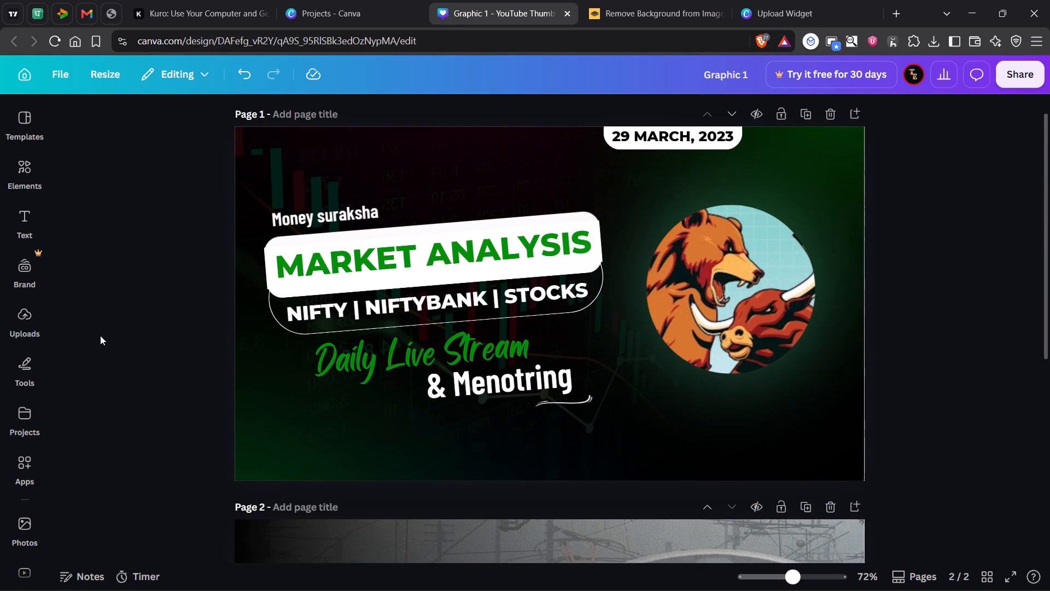
scroll(100, 335, "down", 5)
scroll(100, 335, "up", 4)
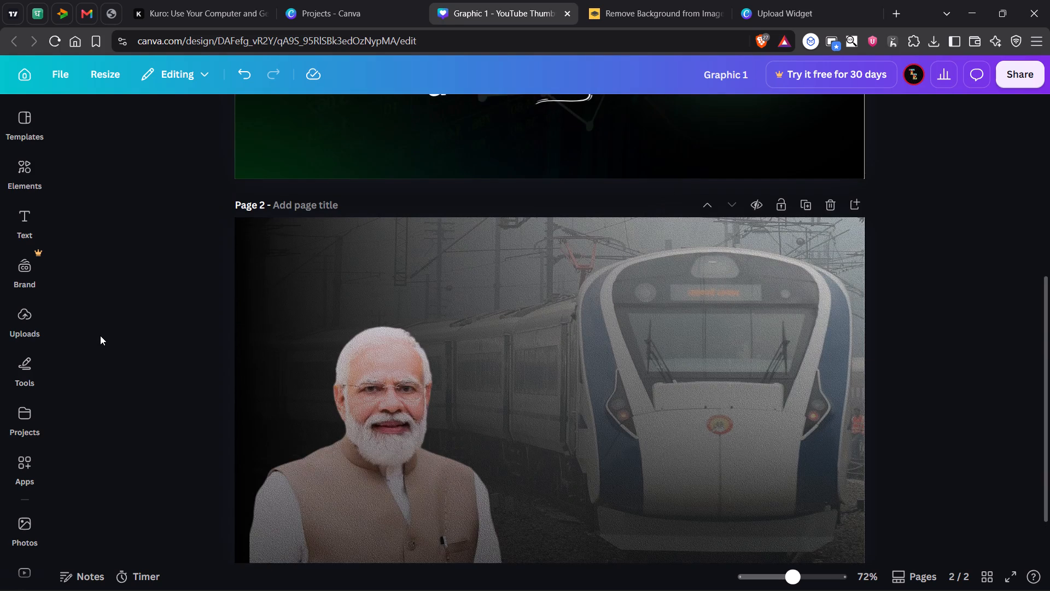
left_click(419, 210)
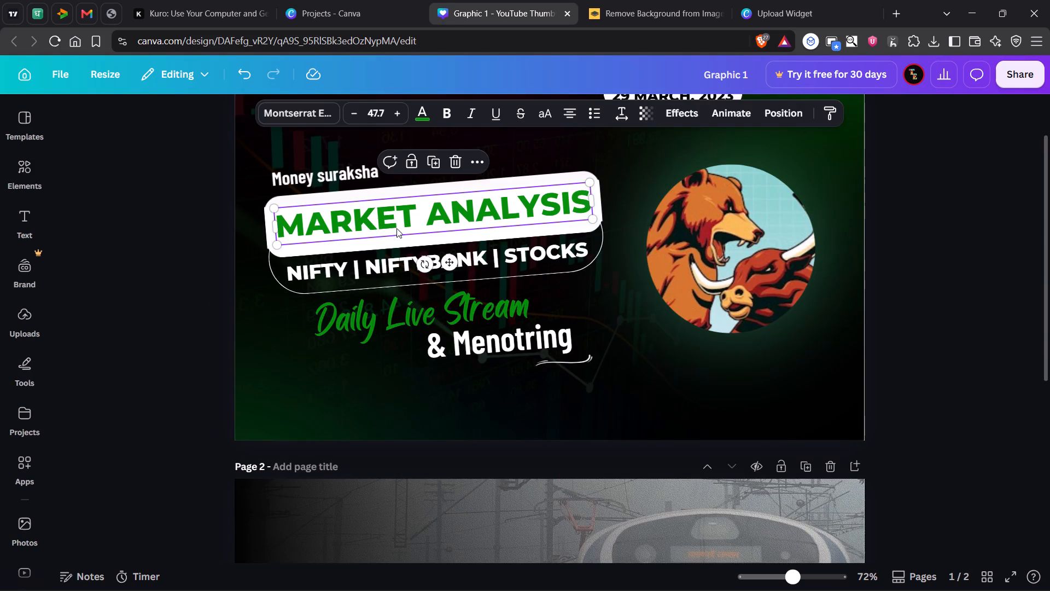
key("ctrl+c")
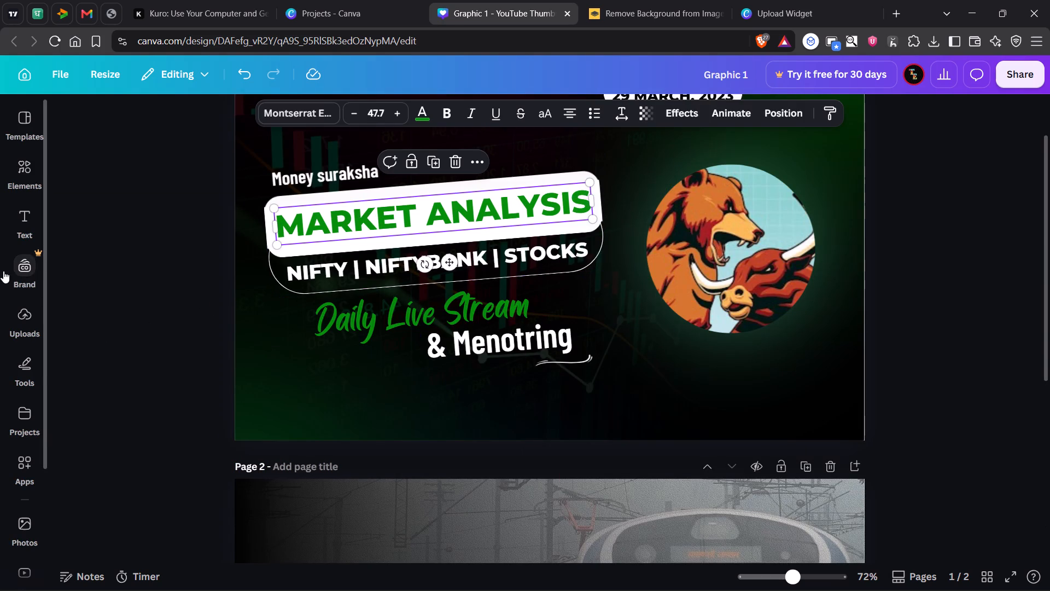
scroll(150, 289, "down", 6)
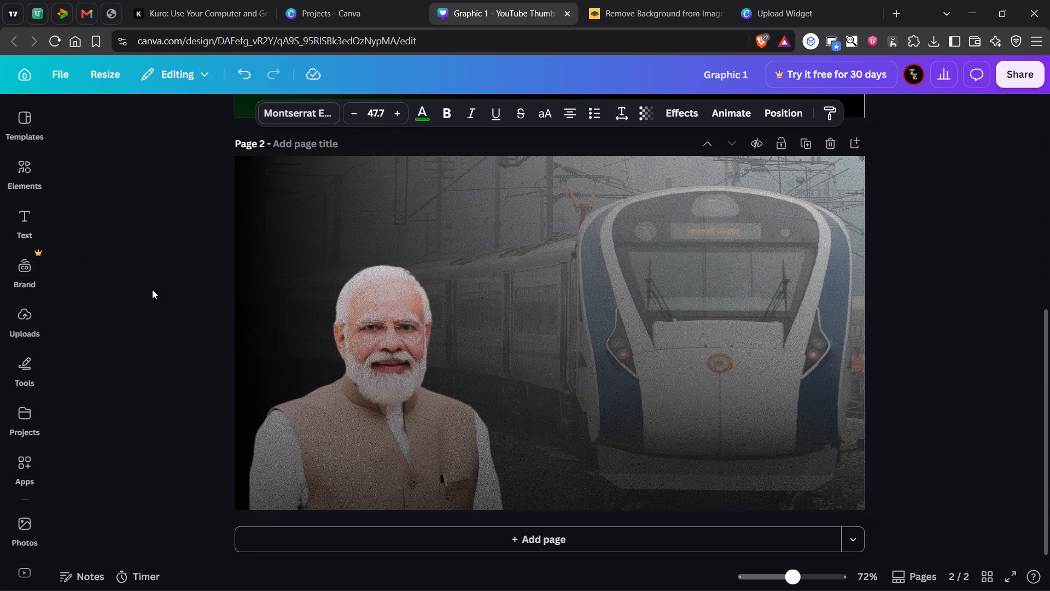
key("ctrl+v")
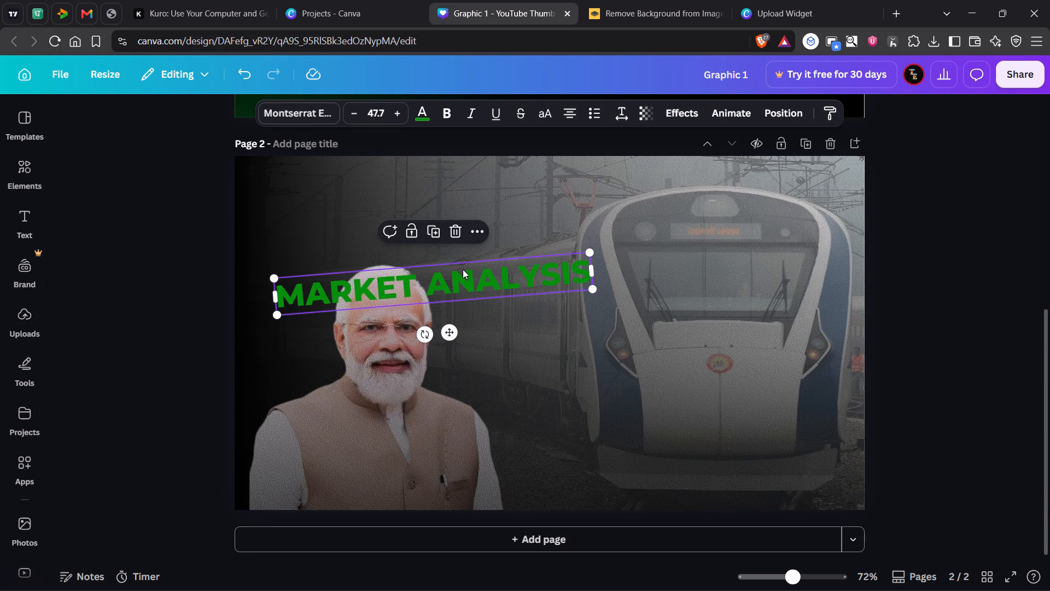
left_click_drag(466, 274, 450, 195)
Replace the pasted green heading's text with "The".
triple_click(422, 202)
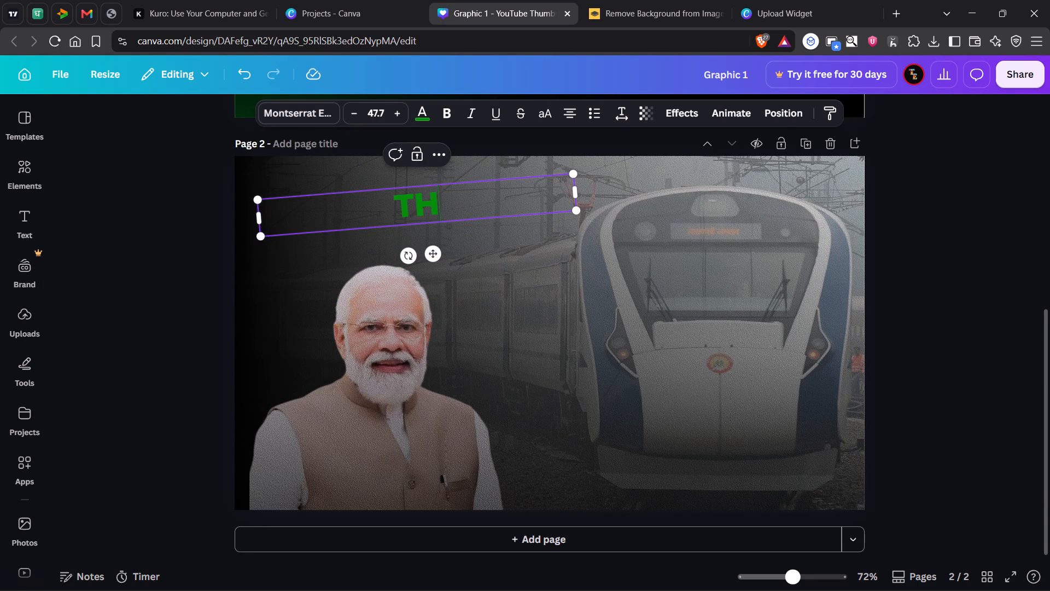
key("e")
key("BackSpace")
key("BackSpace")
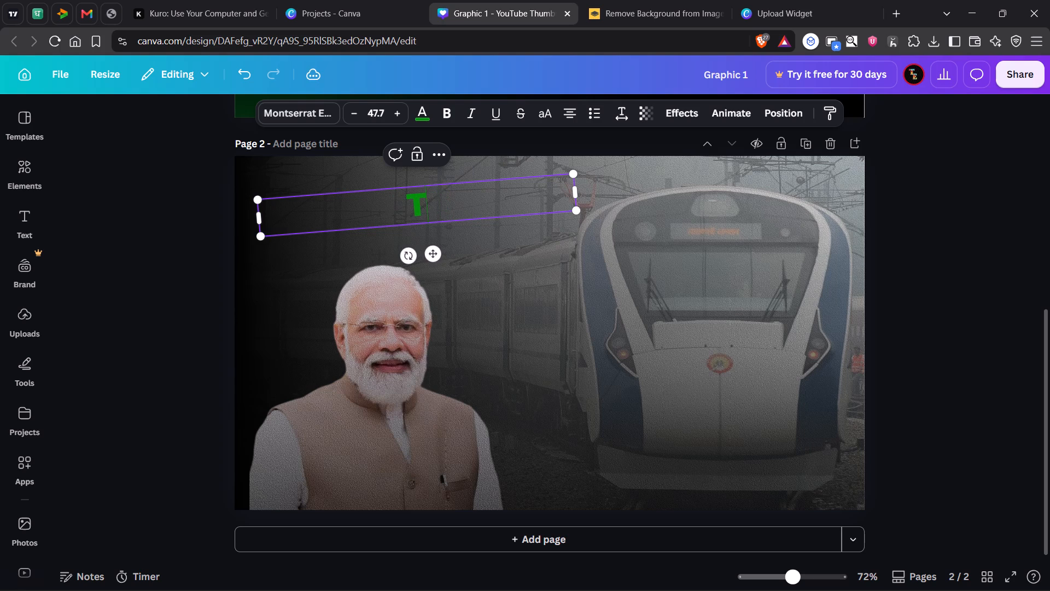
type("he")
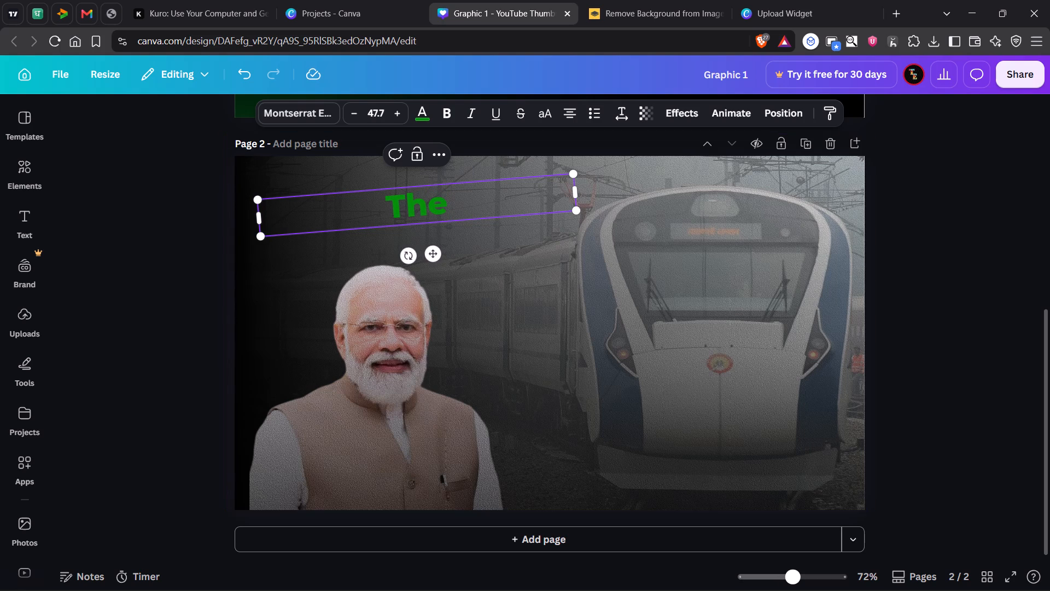
Copy the white "Money suraksha" text from page 1 onto page 2 and change its wording to "The".
scroll(581, 280, "up", 5)
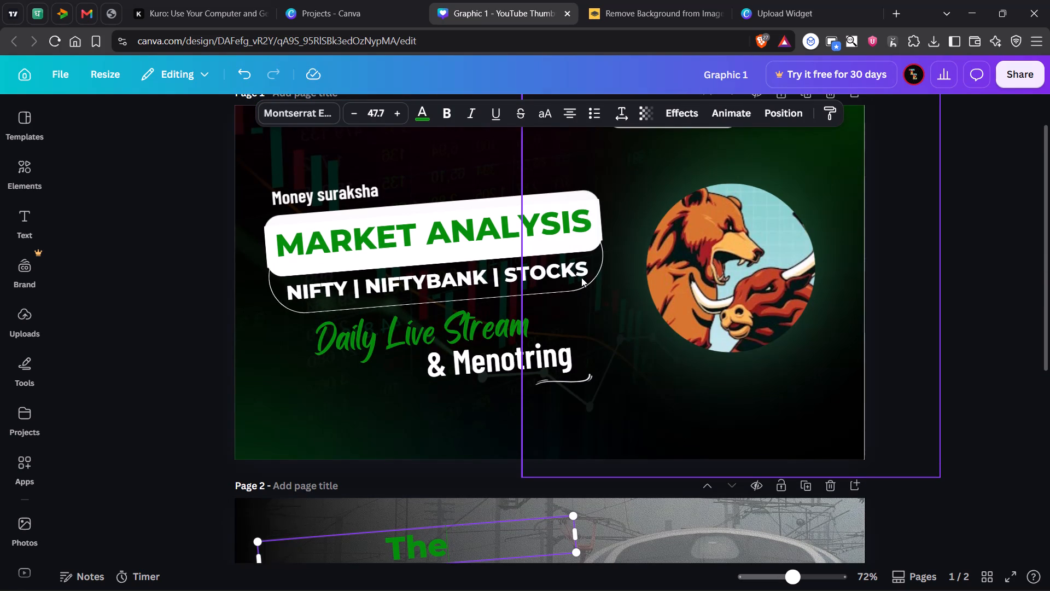
scroll(581, 277, "down", 3)
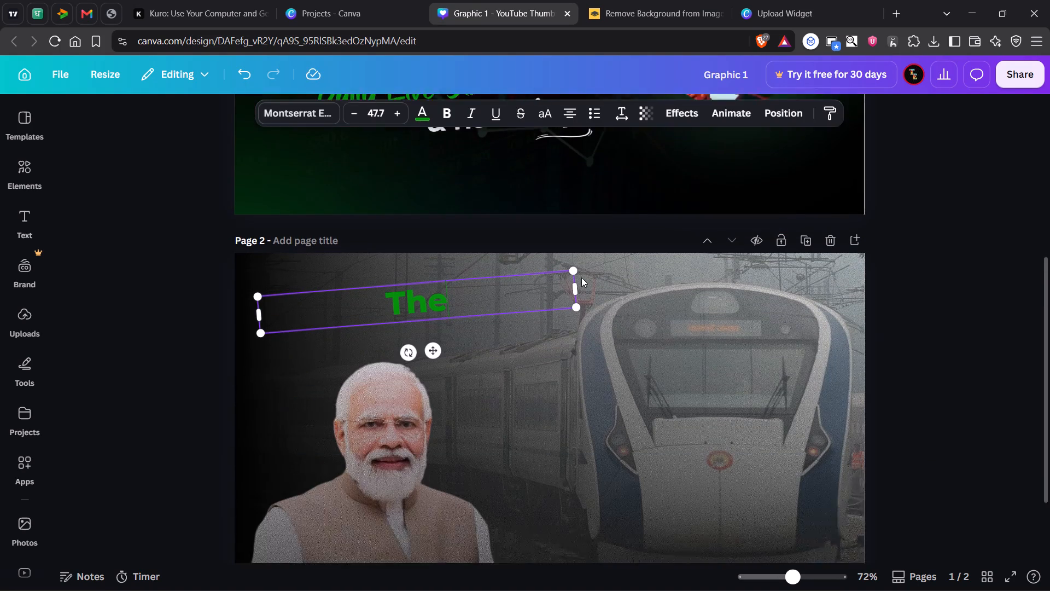
scroll(581, 277, "up", 4)
scroll(317, 146, "up", 1)
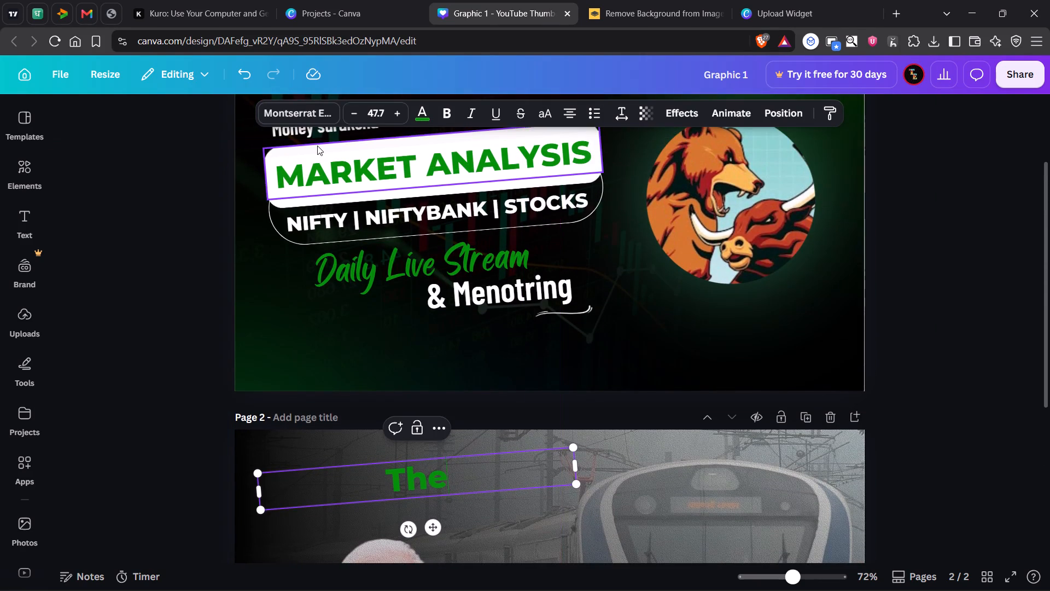
left_click(307, 201)
key("ctrl+c")
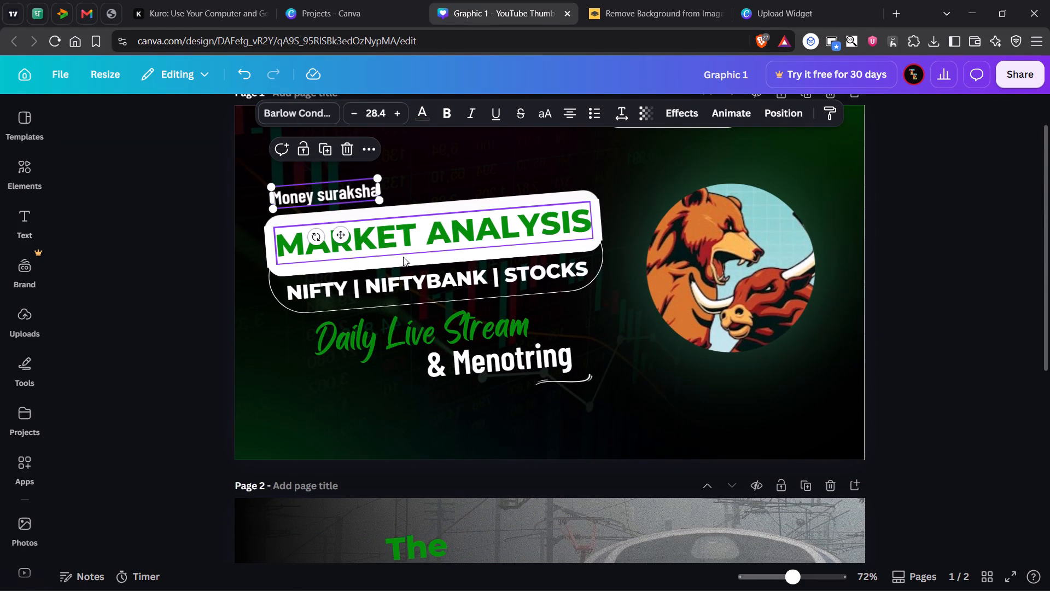
scroll(221, 287, "down", 5)
left_click(220, 287)
key("ctrl+v")
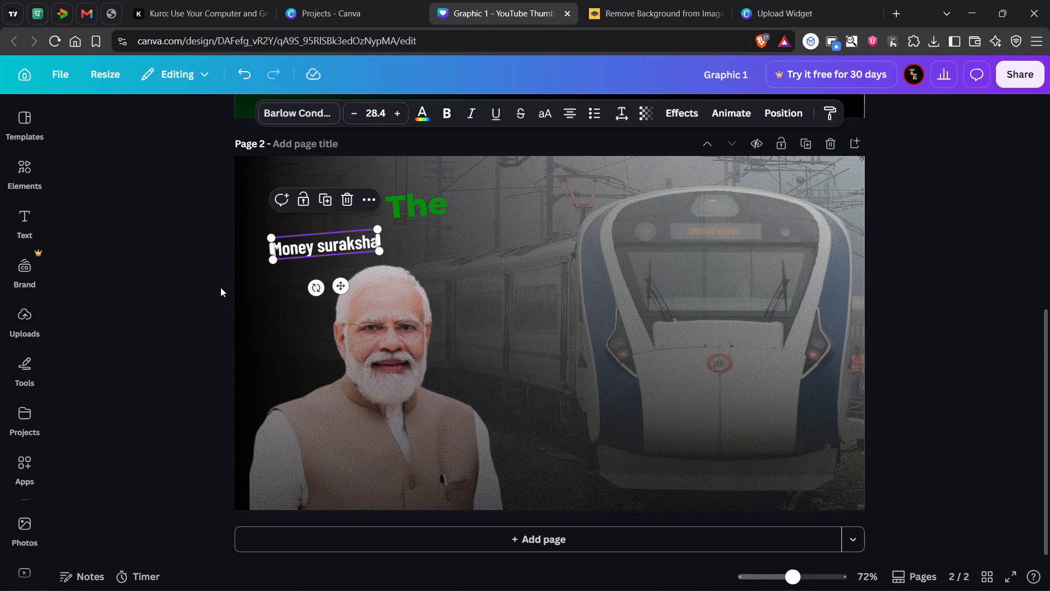
triple_click(329, 241)
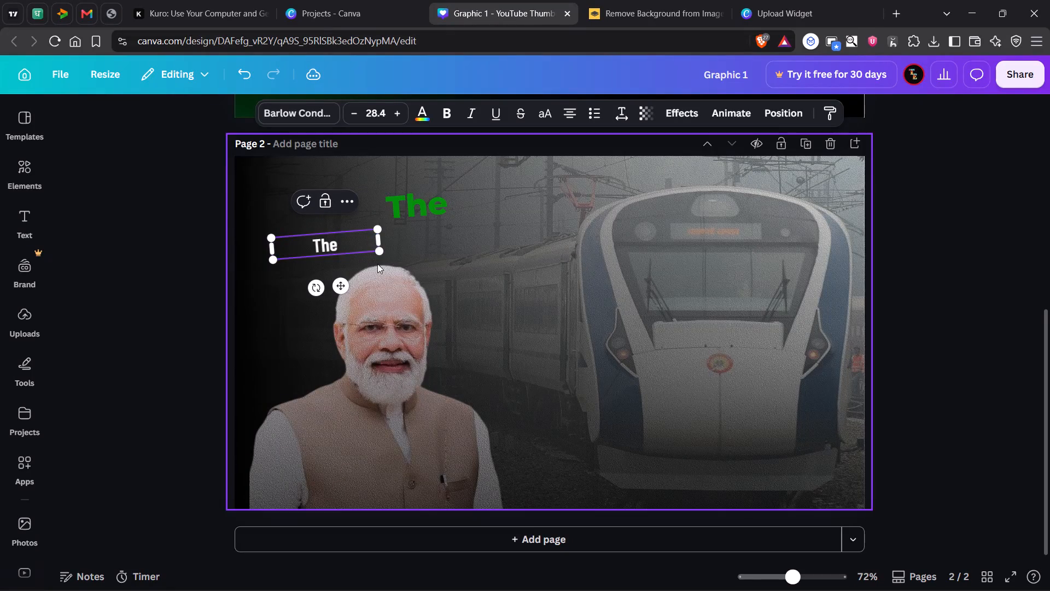
Shrink the white "The" text to size 19.5 and narrow its text box to fit the word.
left_click_drag(381, 254, 347, 251)
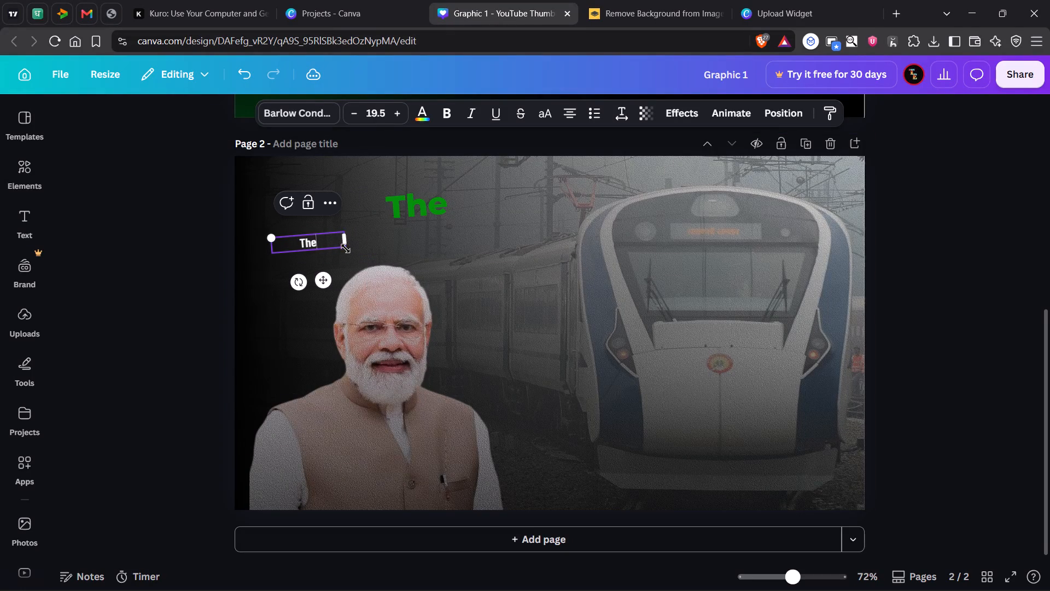
left_click_drag(347, 239, 302, 244)
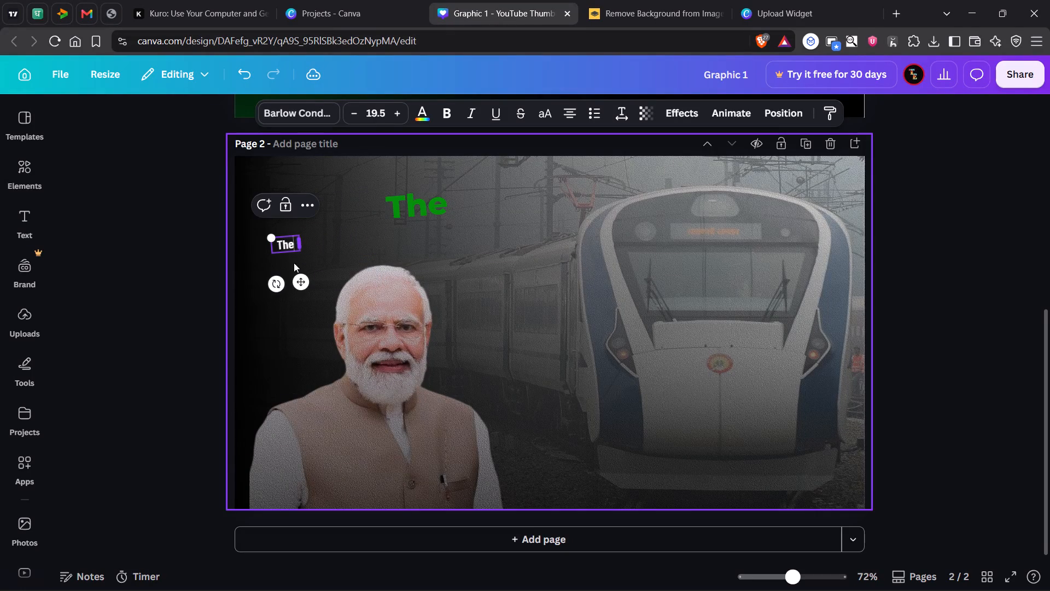
Straighten the white "The" text and move it up to the upper-left area of page 2, above the green heading's start.
left_click(279, 287)
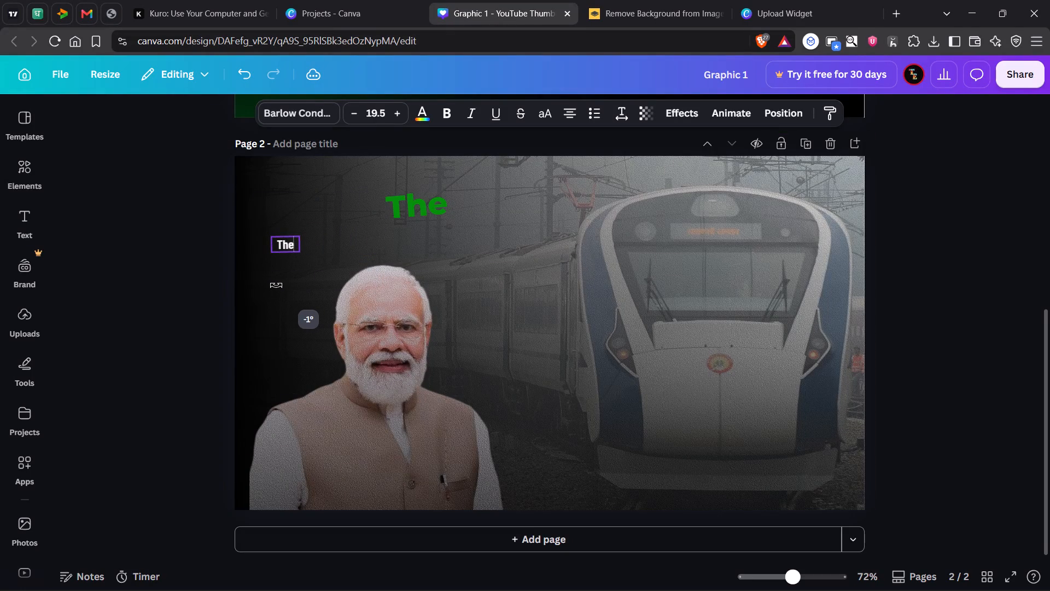
left_click_drag(297, 283, 310, 219)
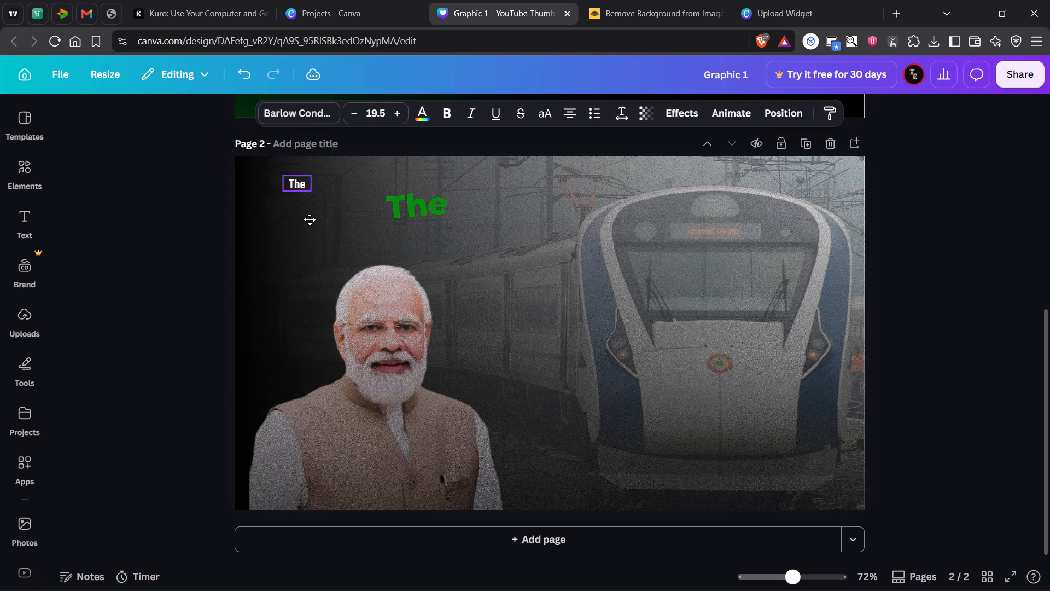
left_click_drag(310, 219, 308, 217)
Replace the green heading's text with "VANDE BHARAT" and rotate the heading level.
triple_click(408, 206)
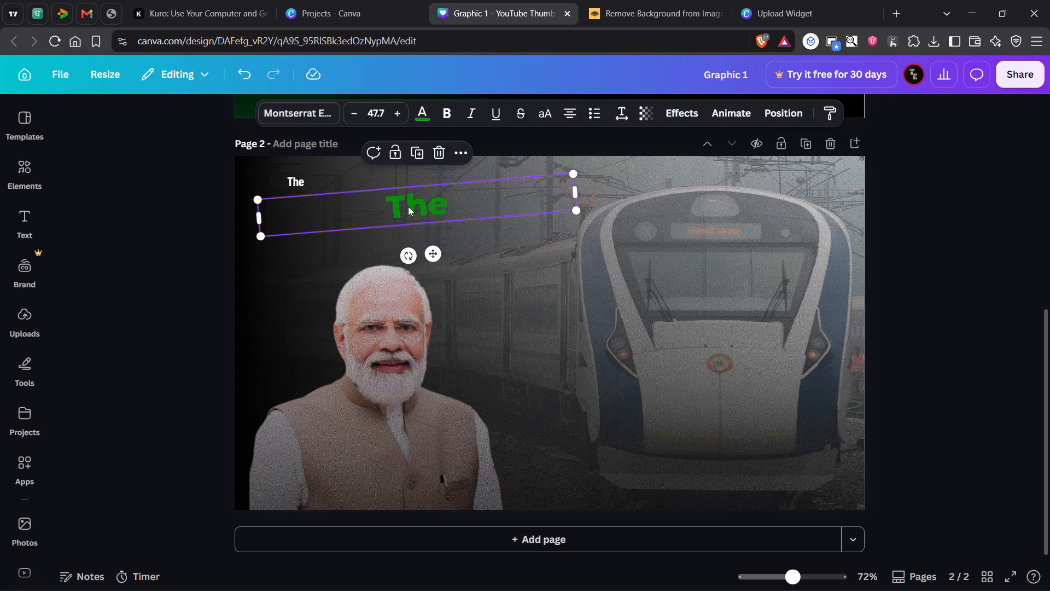
type("VANDE")
key("space")
type("BHARAT")
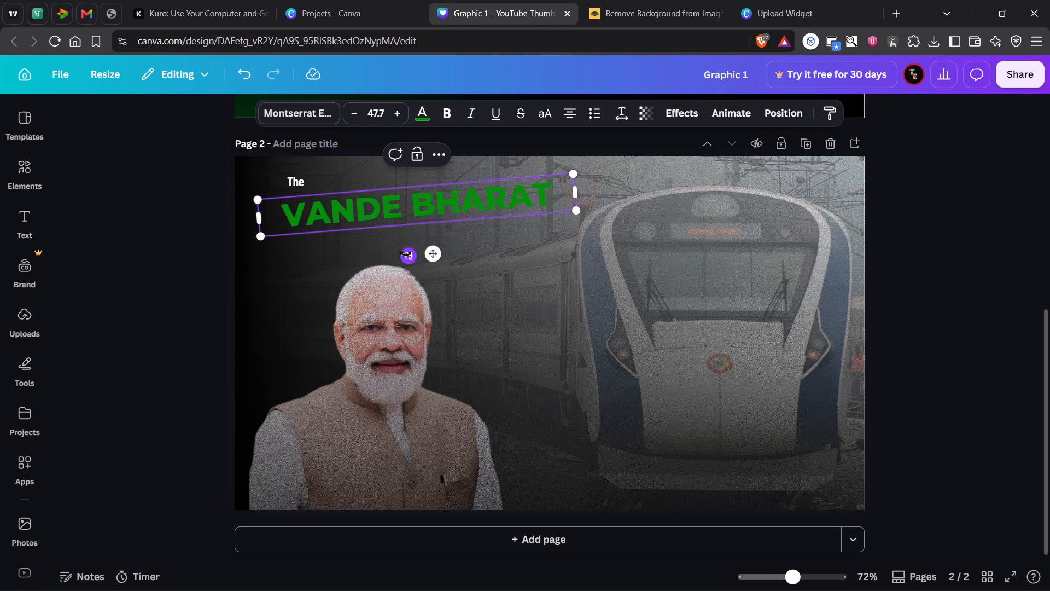
left_click(406, 254)
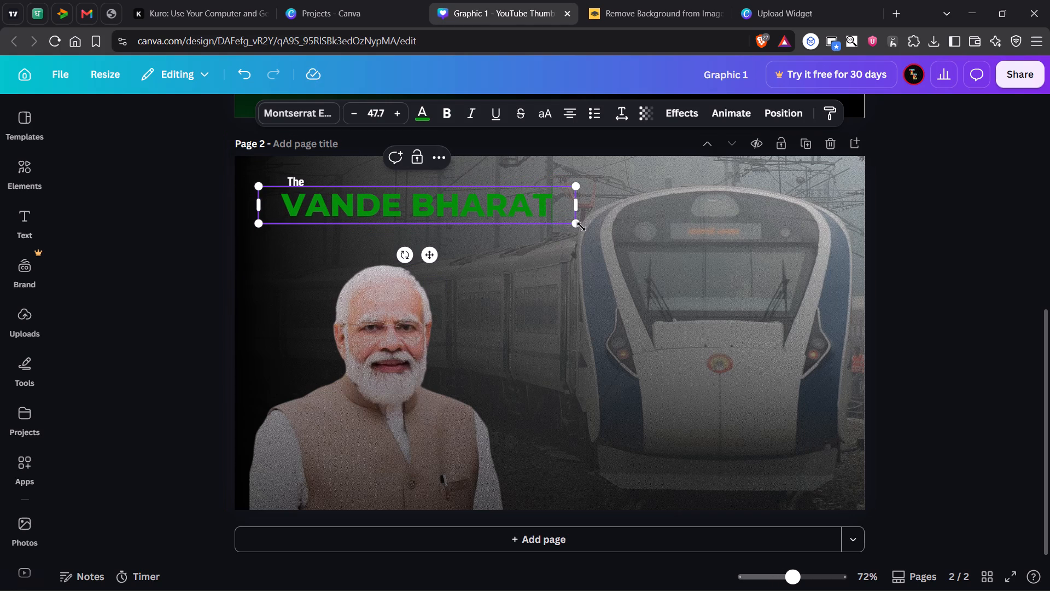
Shrink the VANDE BHARAT heading to size 33.2 and position it just below and slightly right of the white "The".
left_click_drag(576, 228, 479, 227)
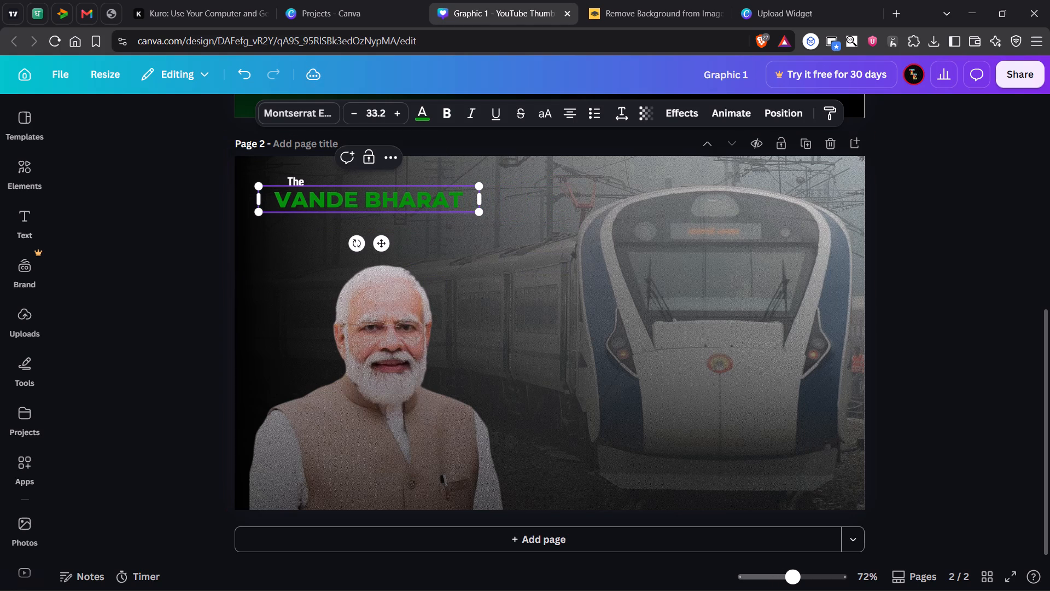
left_click_drag(433, 205, 458, 210)
left_click(167, 251)
left_click_drag(359, 205, 372, 206)
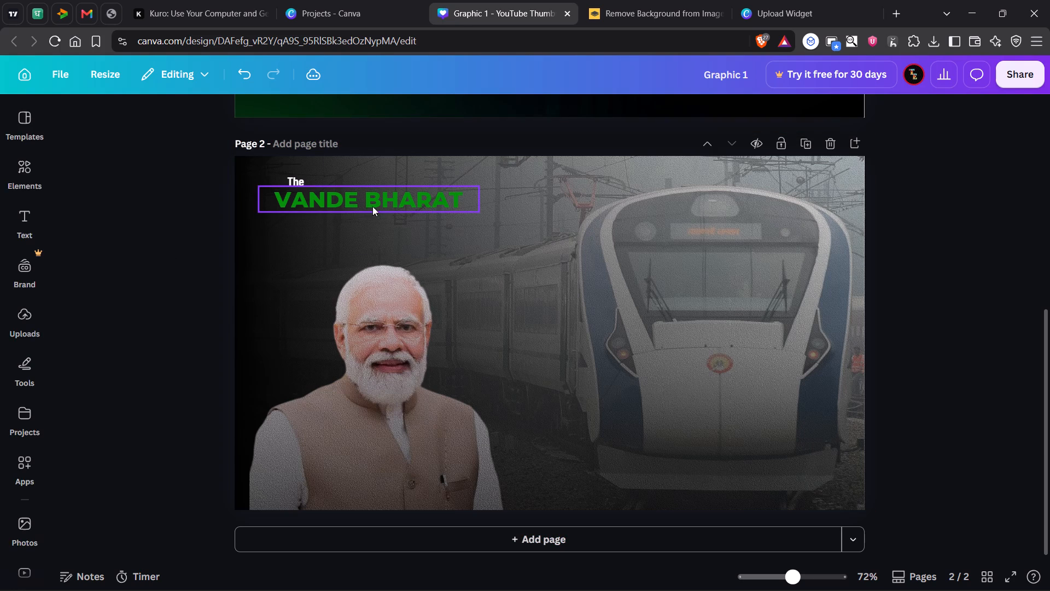
left_click_drag(372, 206, 382, 205)
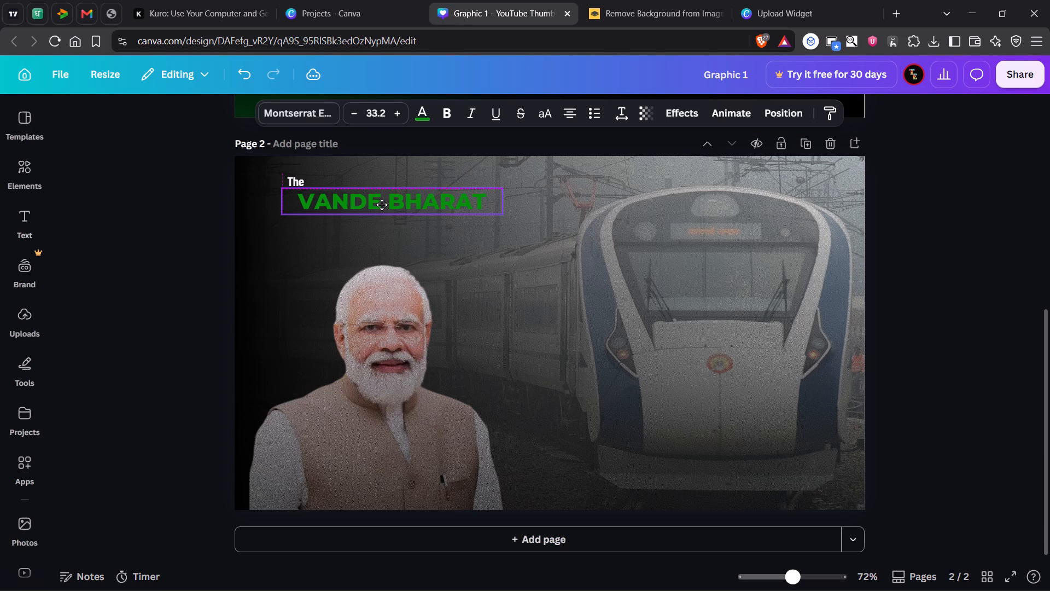
left_click_drag(382, 205, 382, 208)
left_click(197, 252)
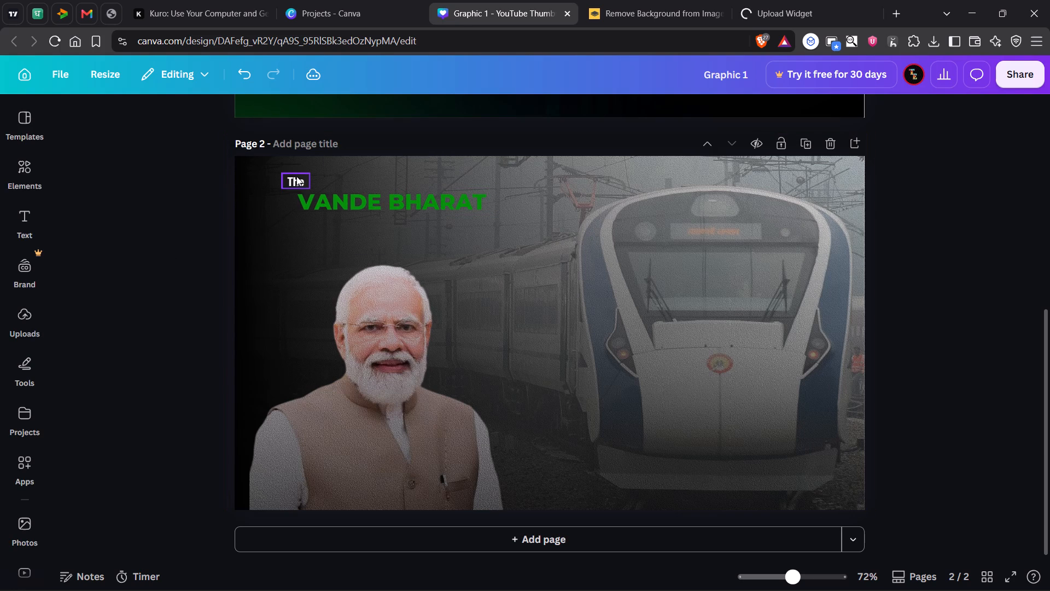
Enlarge the white "The" text and nudge it to sit just above the start of VANDE BHARAT.
left_click(300, 177)
left_click_drag(281, 173, 264, 171)
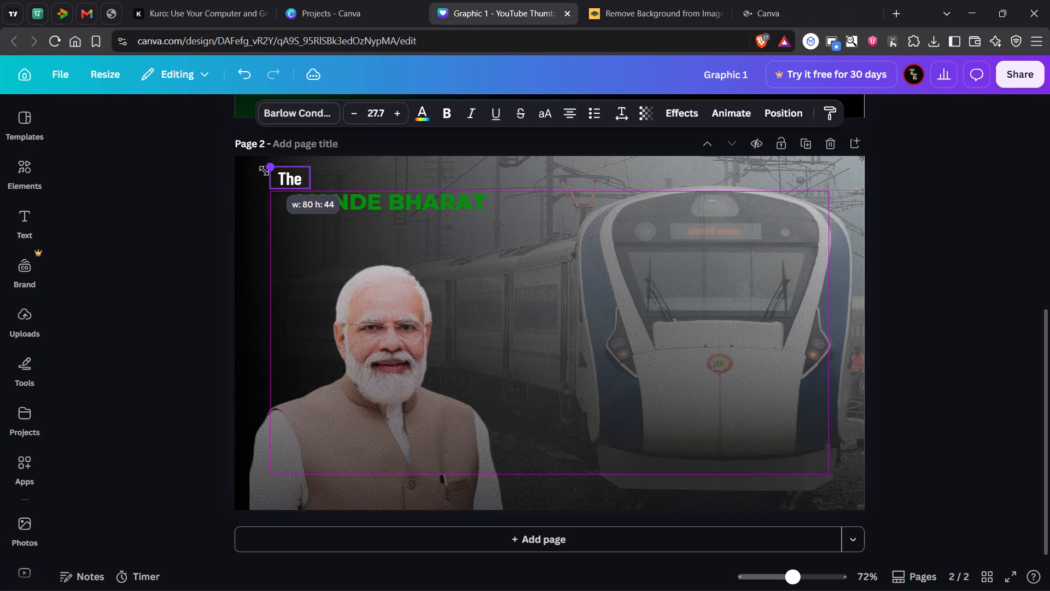
left_click_drag(264, 171, 261, 171)
left_click(158, 202)
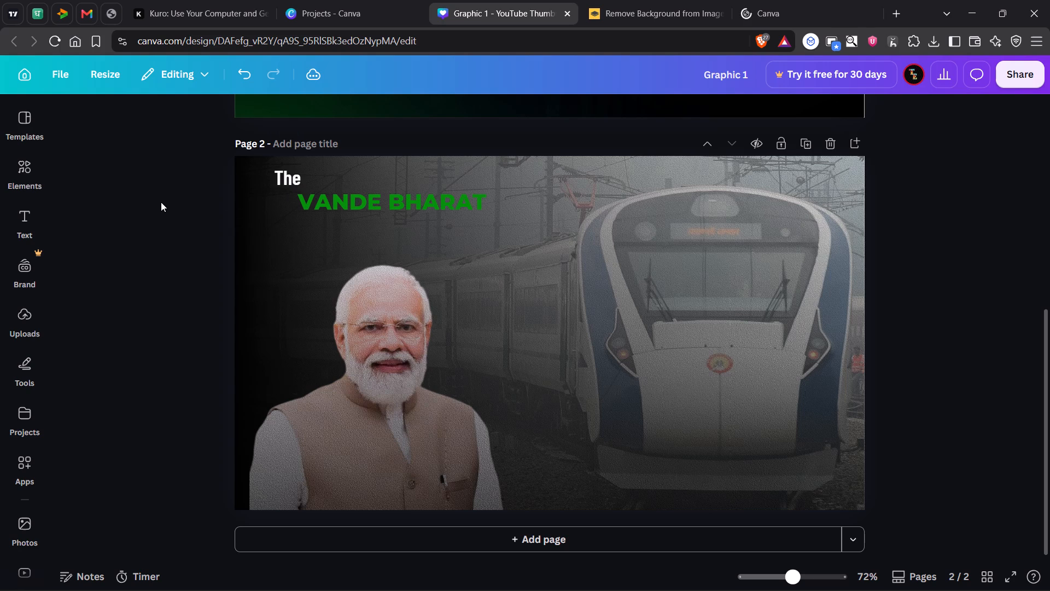
left_click_drag(284, 177, 292, 181)
left_click(135, 240)
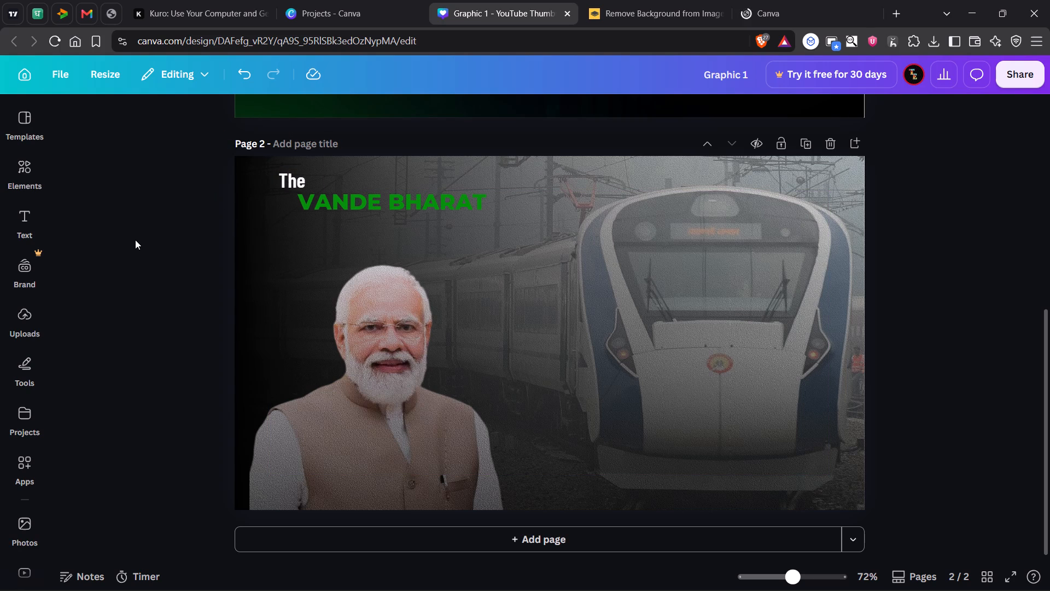
Duplicate the VANDE BHARAT heading and place the copy directly beneath the original, aligned with it.
left_click(392, 202)
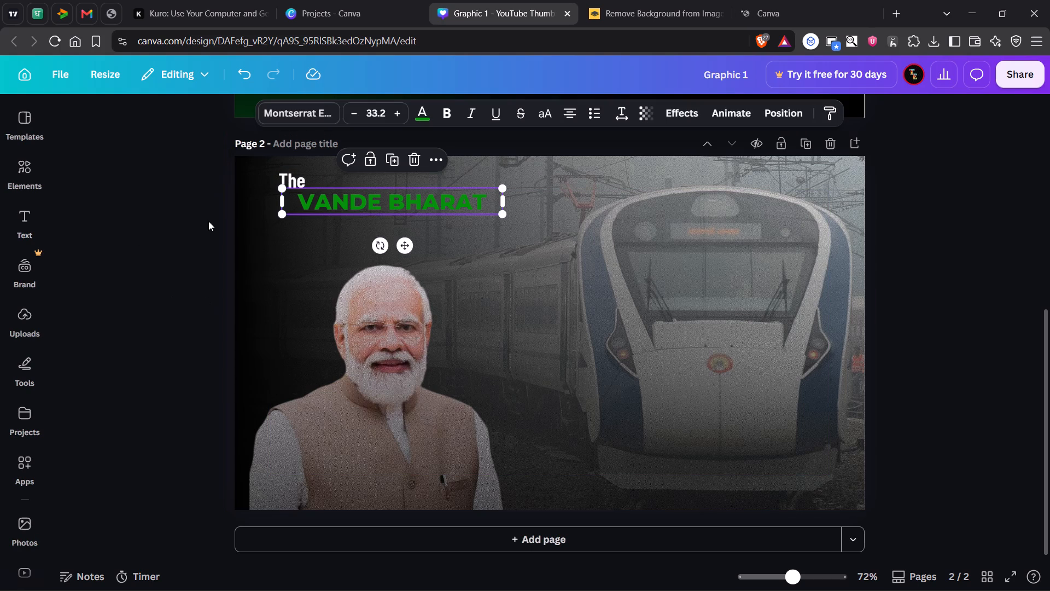
key("ctrl+c")
key("ctrl+v")
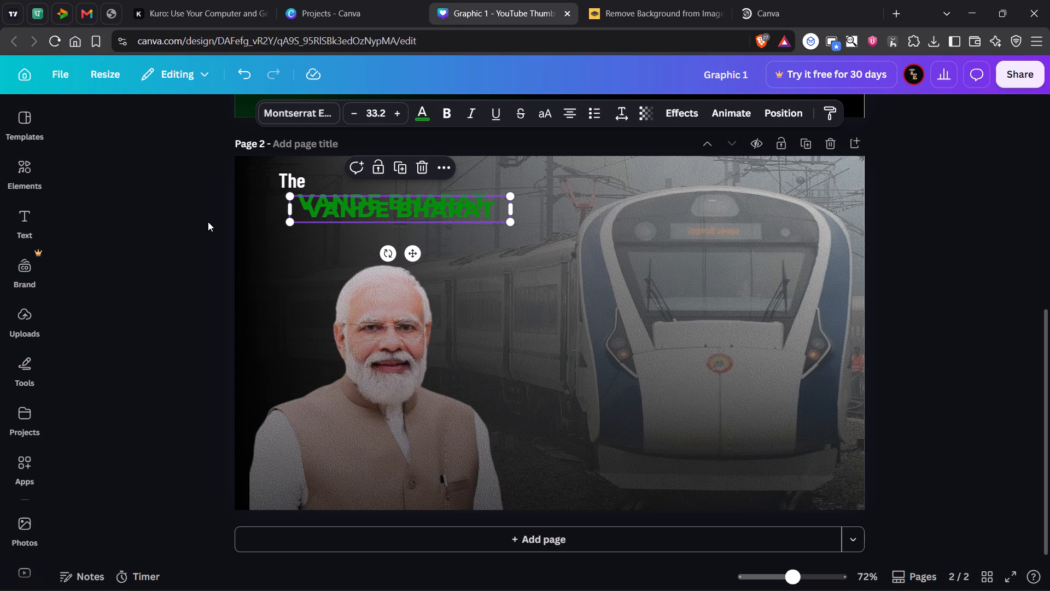
left_click_drag(372, 210, 360, 225)
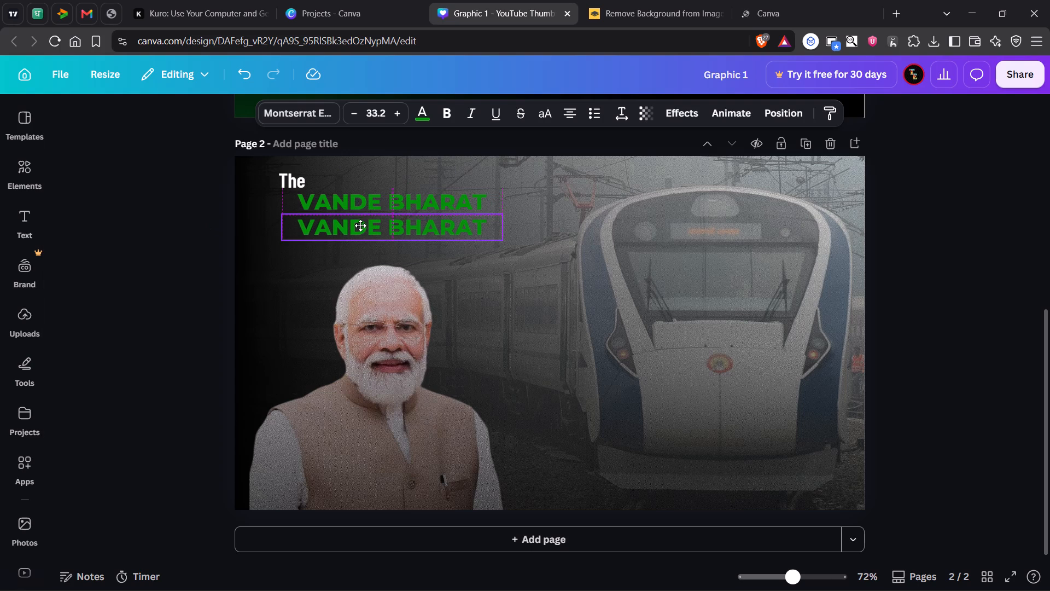
left_click_drag(360, 225, 360, 222)
Replace the text of the lower VANDE BHARAT copy with "INITIATIVE".
triple_click(360, 222)
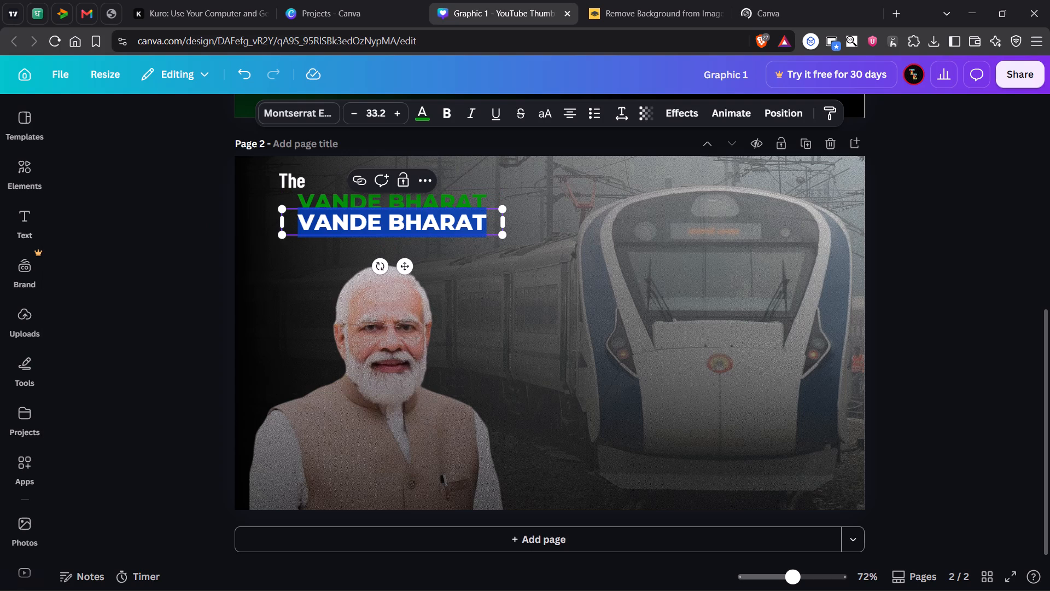
key("i")
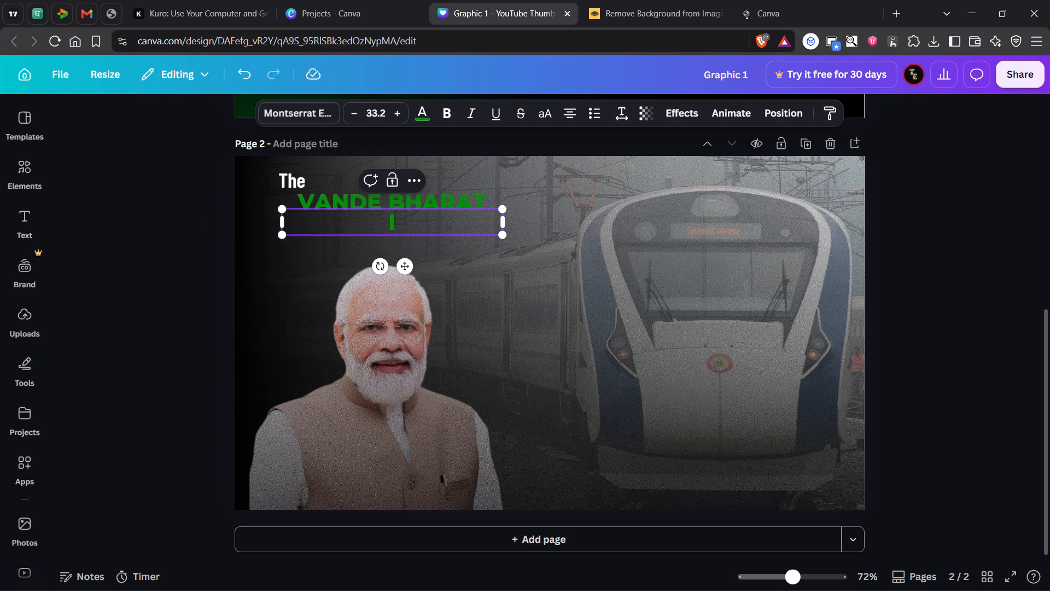
type("NI")
type("TIA")
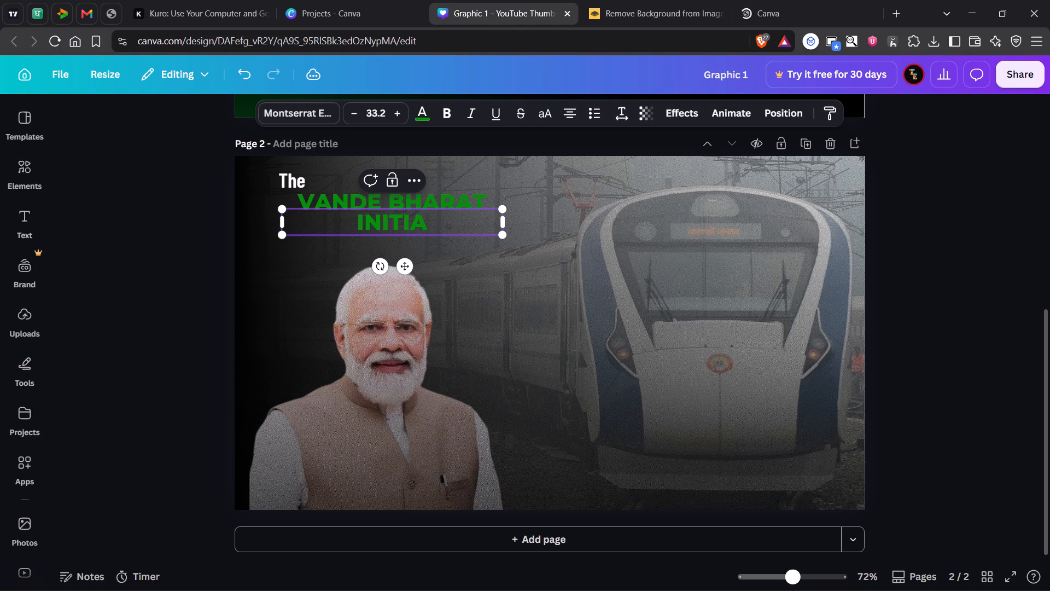
type("TIVE")
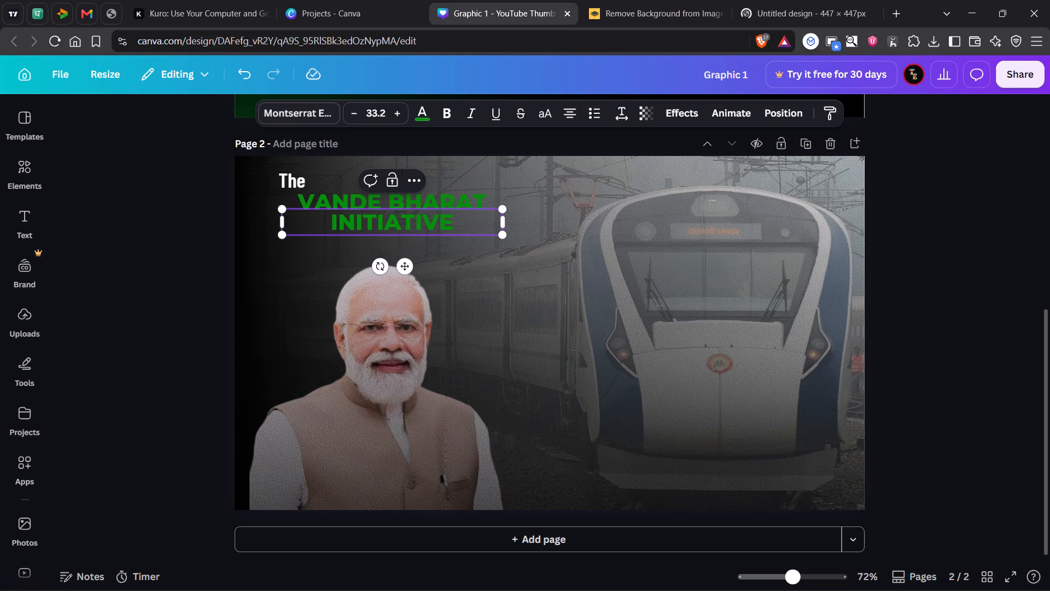
Narrow the INITIATIVE text box, enlarge the text to size 51.7 and align it directly beneath VANDE BHARAT at matching width.
double_click(383, 223)
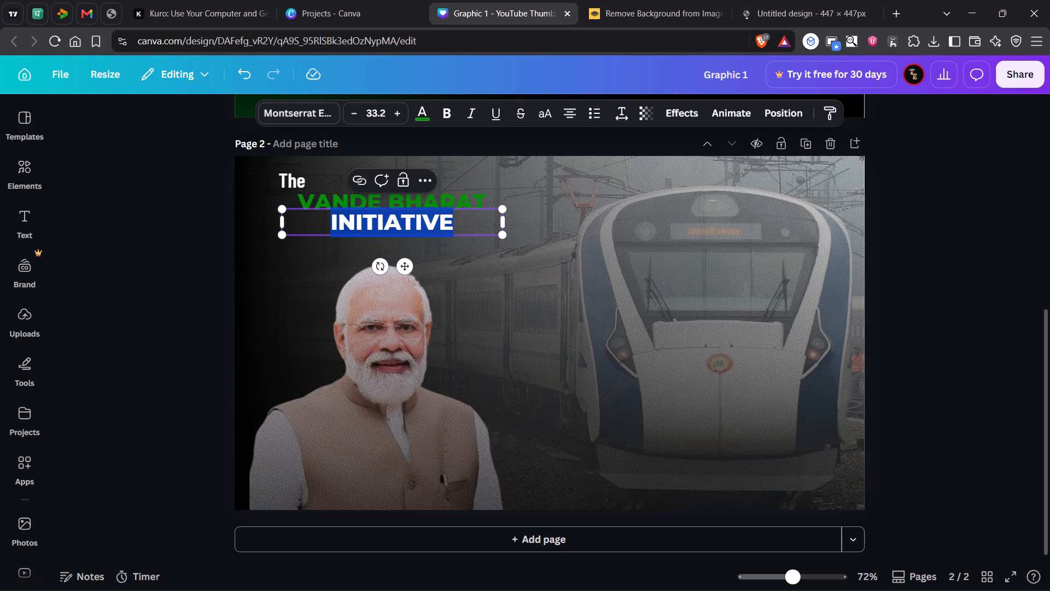
left_click_drag(505, 220, 423, 221)
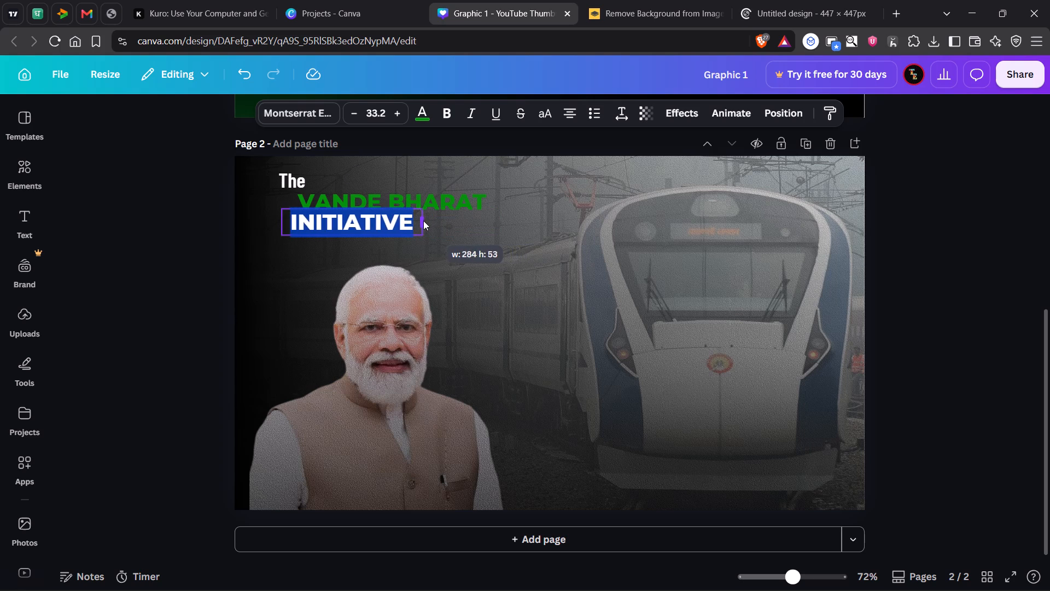
left_click_drag(423, 221, 411, 221)
left_click_drag(409, 236, 425, 241)
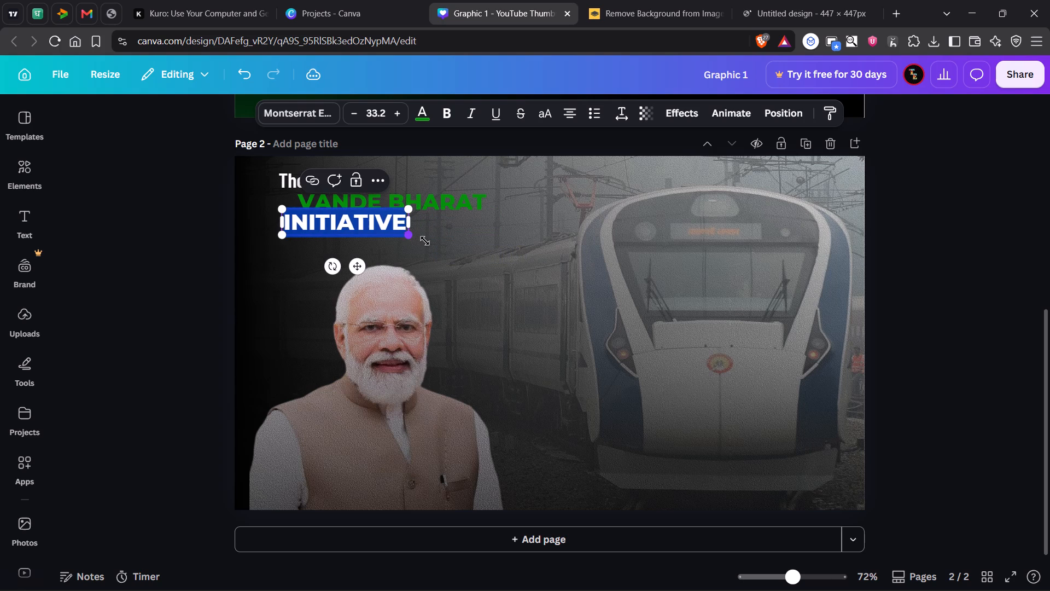
left_click_drag(425, 241, 501, 256)
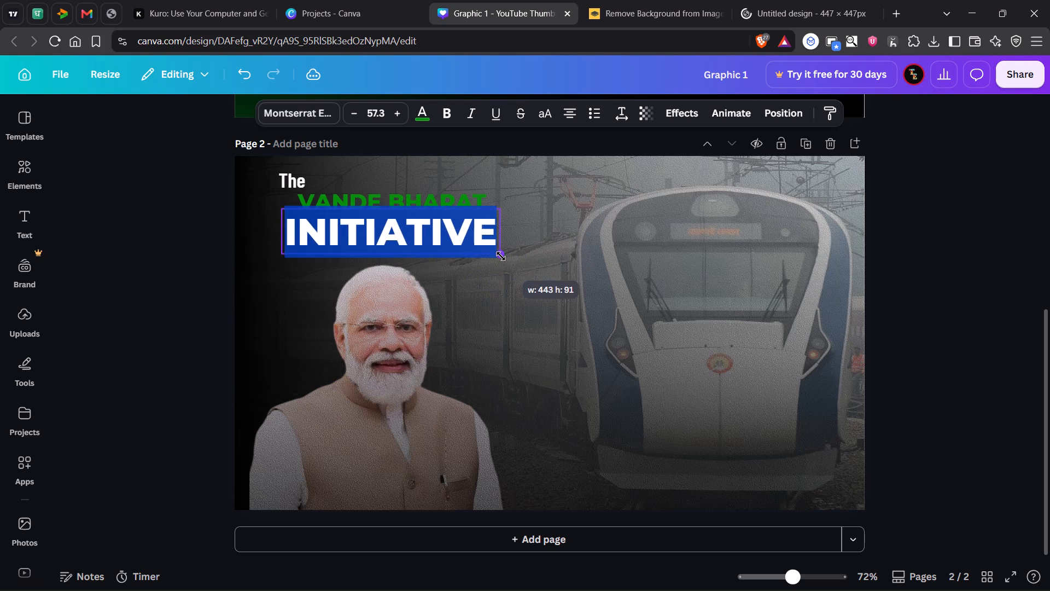
left_click_drag(501, 256, 493, 256)
left_click(204, 236)
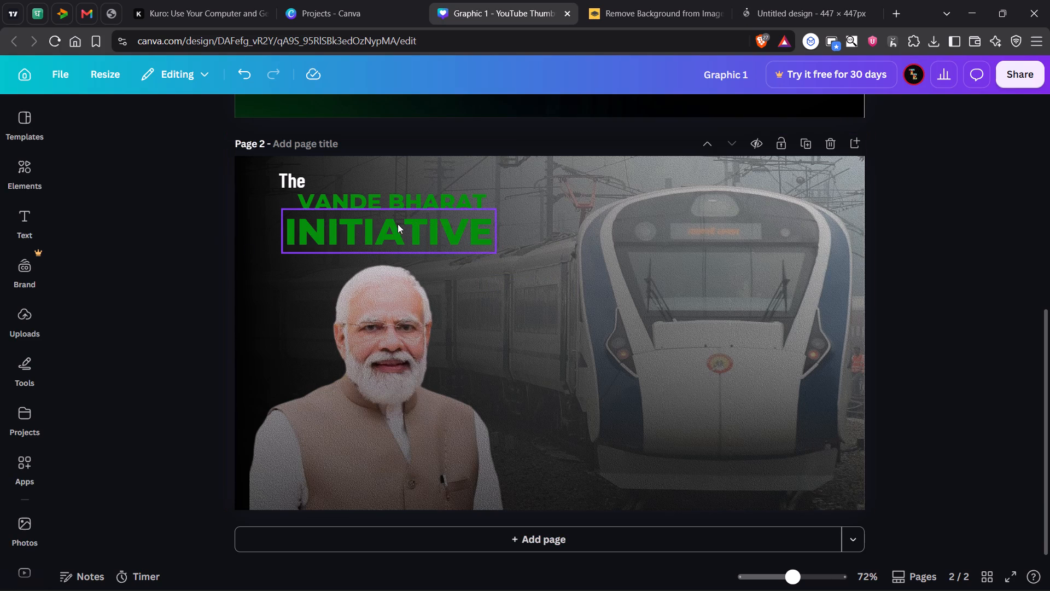
left_click_drag(408, 222, 422, 221)
left_click_drag(510, 255, 500, 253)
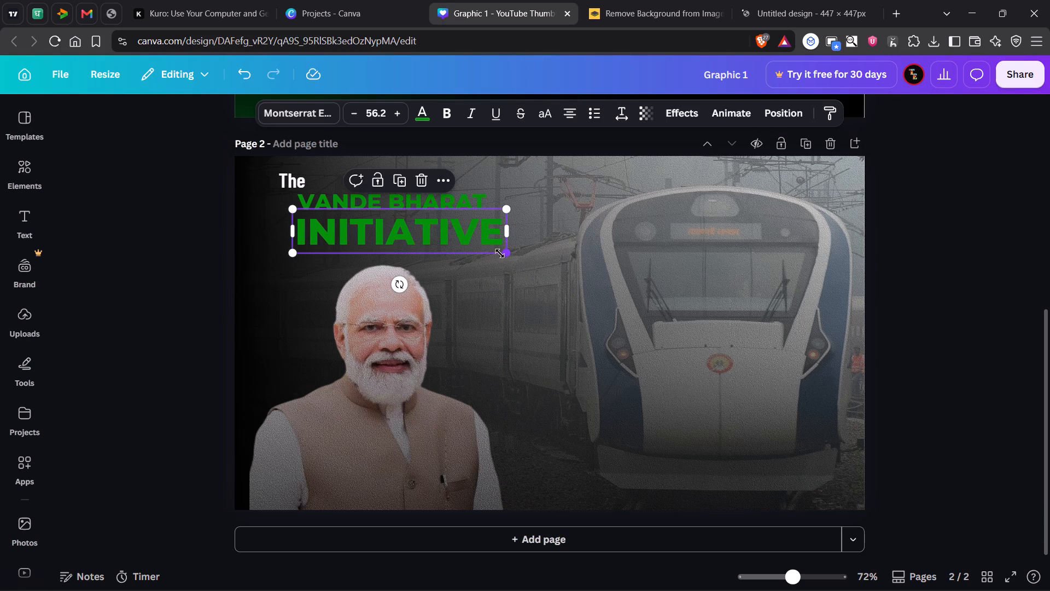
left_click_drag(500, 253, 493, 250)
left_click(160, 248)
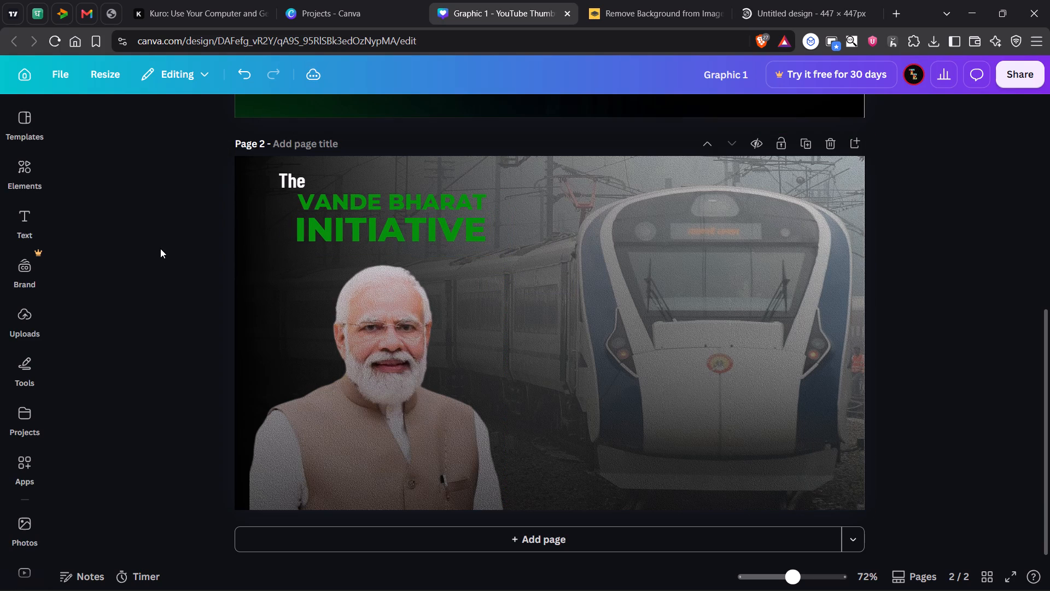
left_click(377, 234)
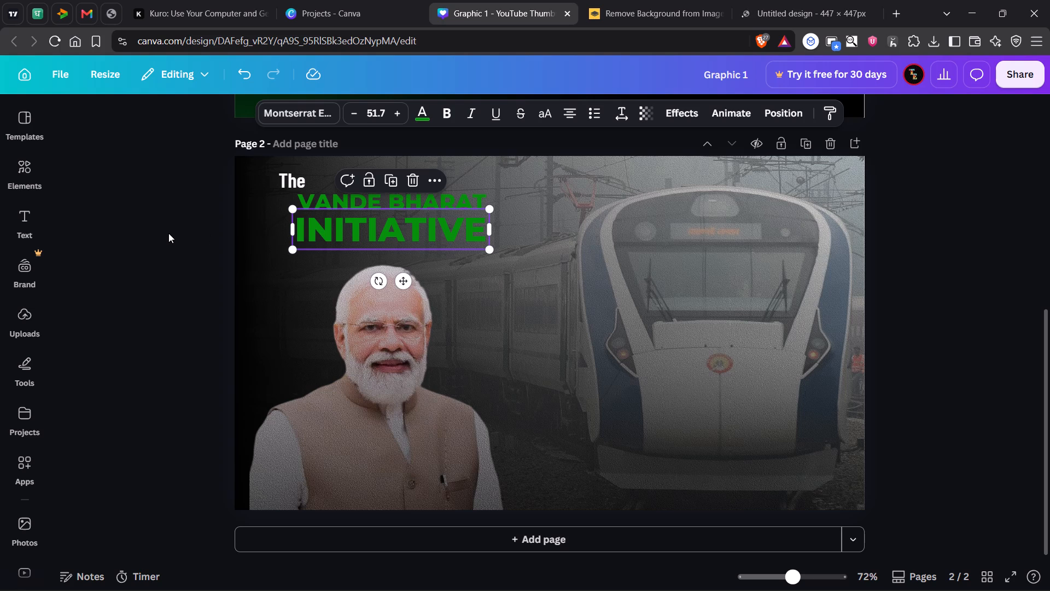
key("Right")
key("Right")
key("Right")
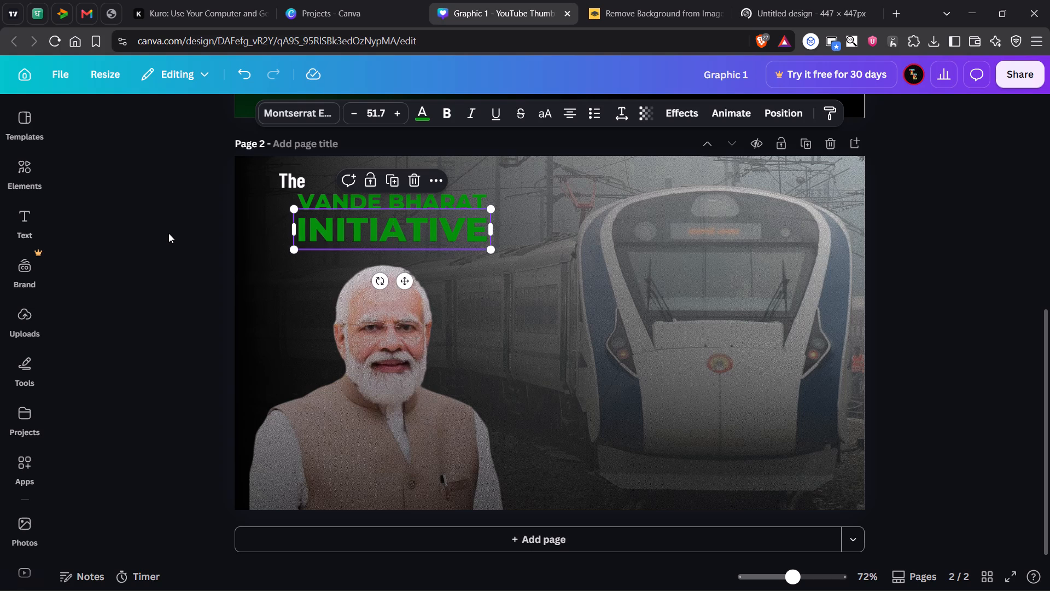
Change the text colour of both the INITIATIVE and VANDE BHARAT headings to white.
left_click(423, 113)
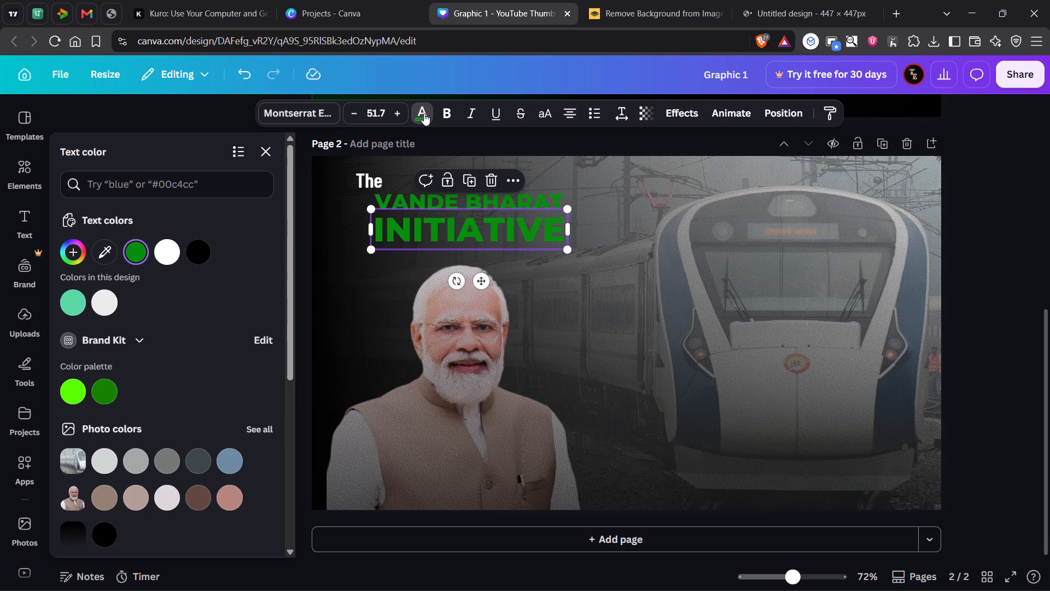
left_click(166, 254)
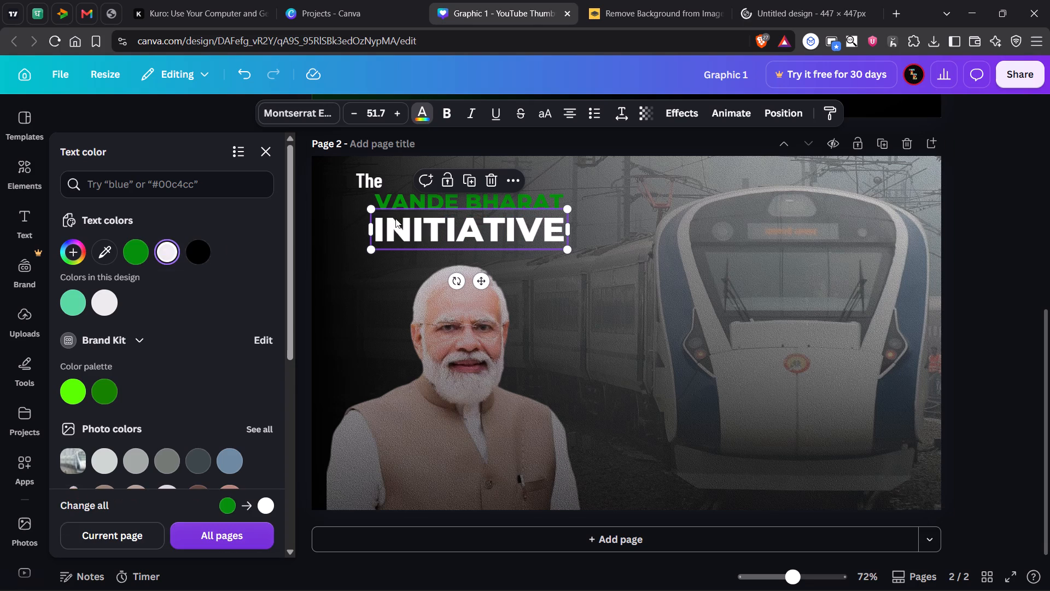
left_click(422, 201)
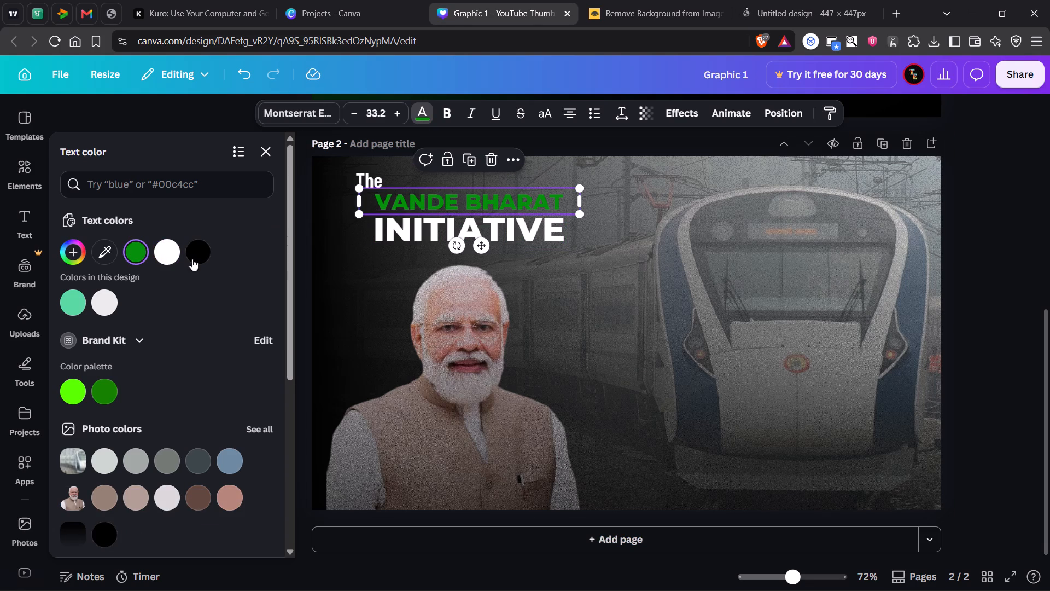
left_click(168, 253)
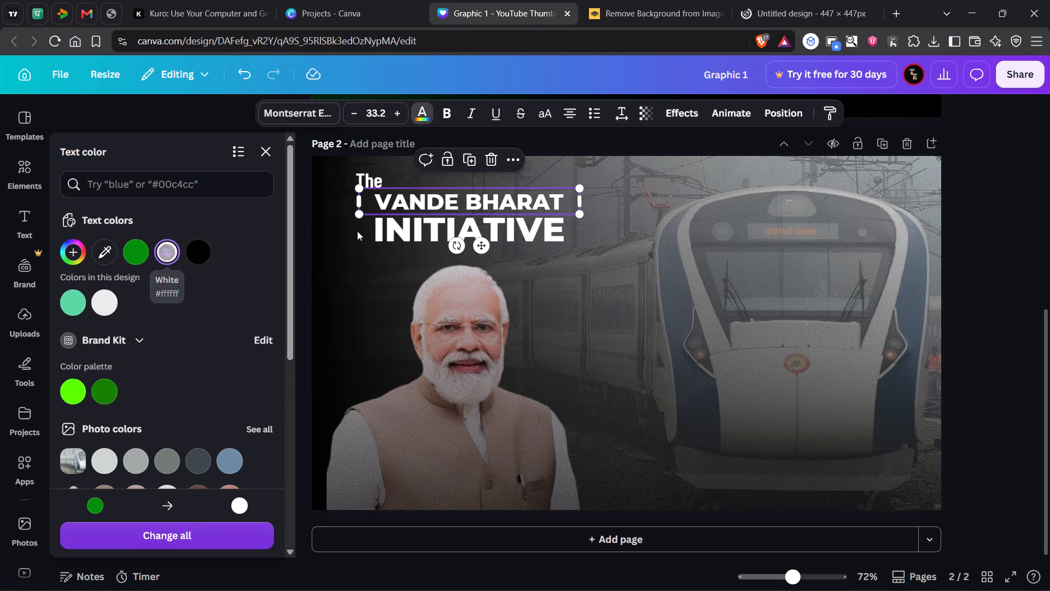
Recolour the INITIATIVE heading with a custom bright cyan-blue solid colour.
left_click(542, 223)
scroll(176, 307, "down", 3)
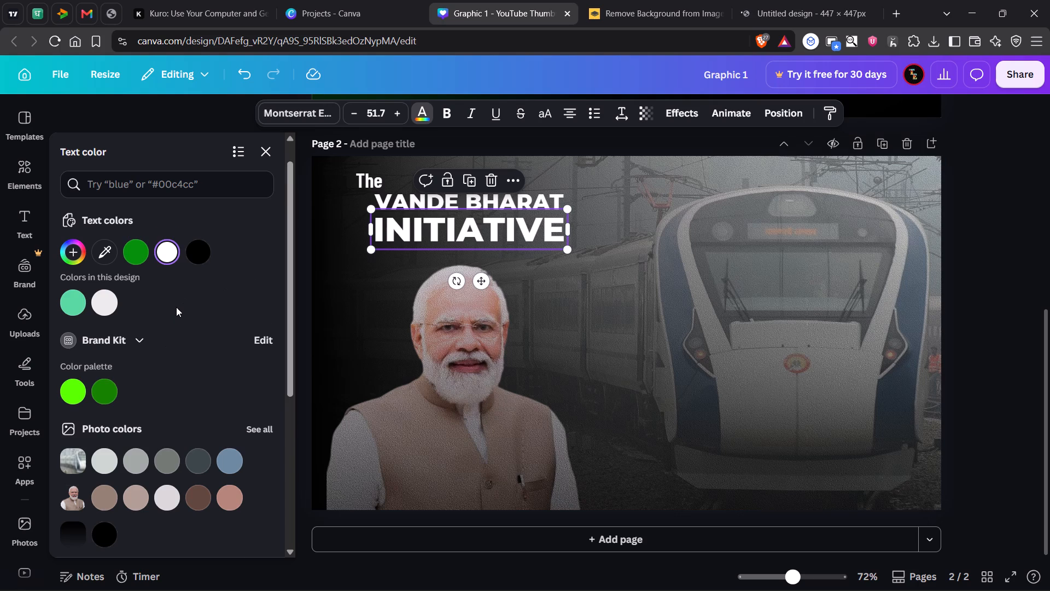
scroll(182, 403, "down", 3)
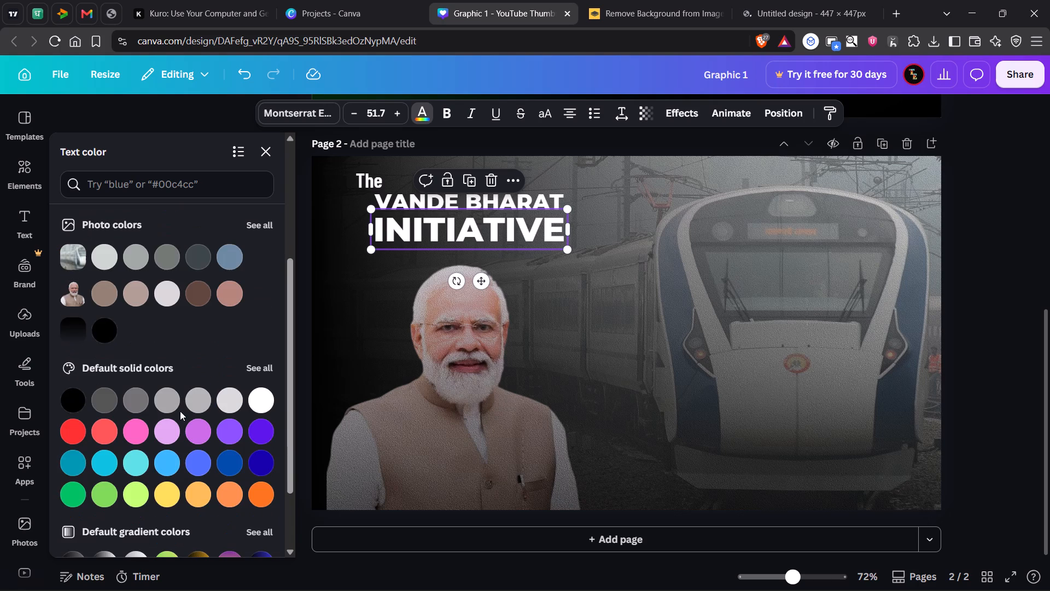
scroll(188, 343, "up", 6)
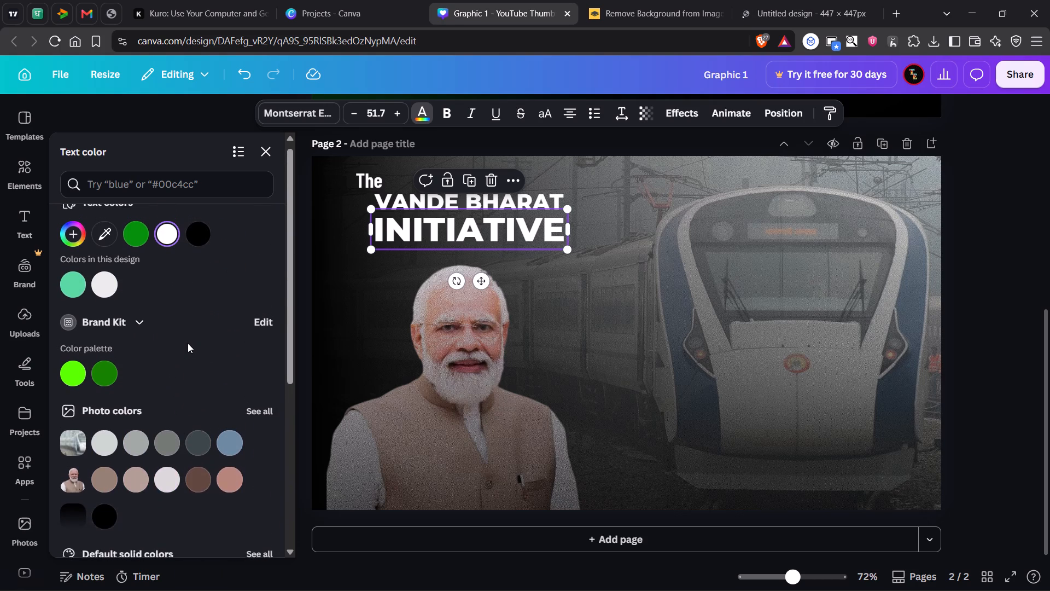
scroll(188, 343, "up", 1)
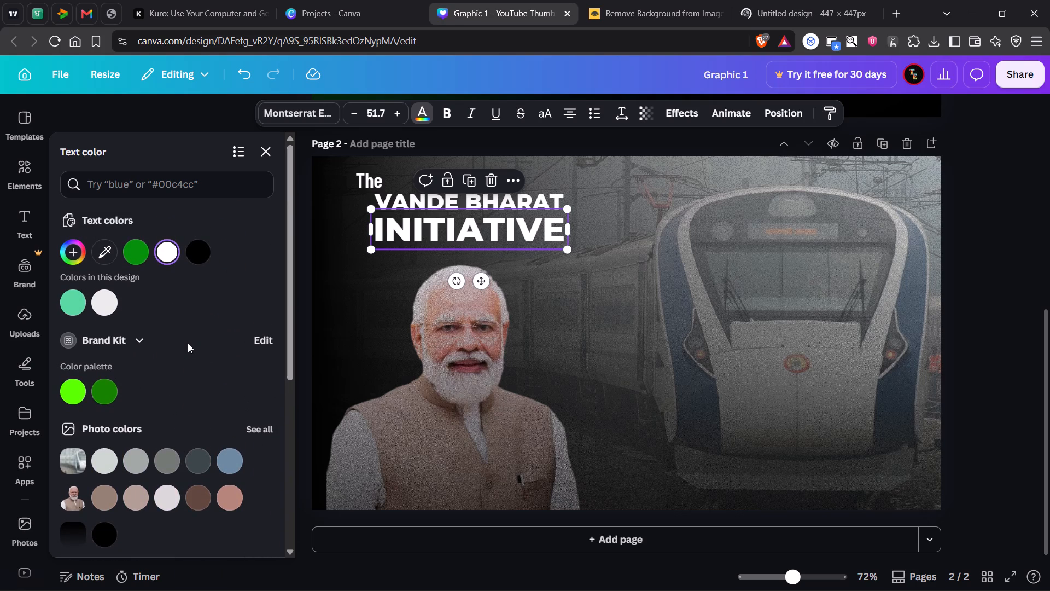
left_click(72, 256)
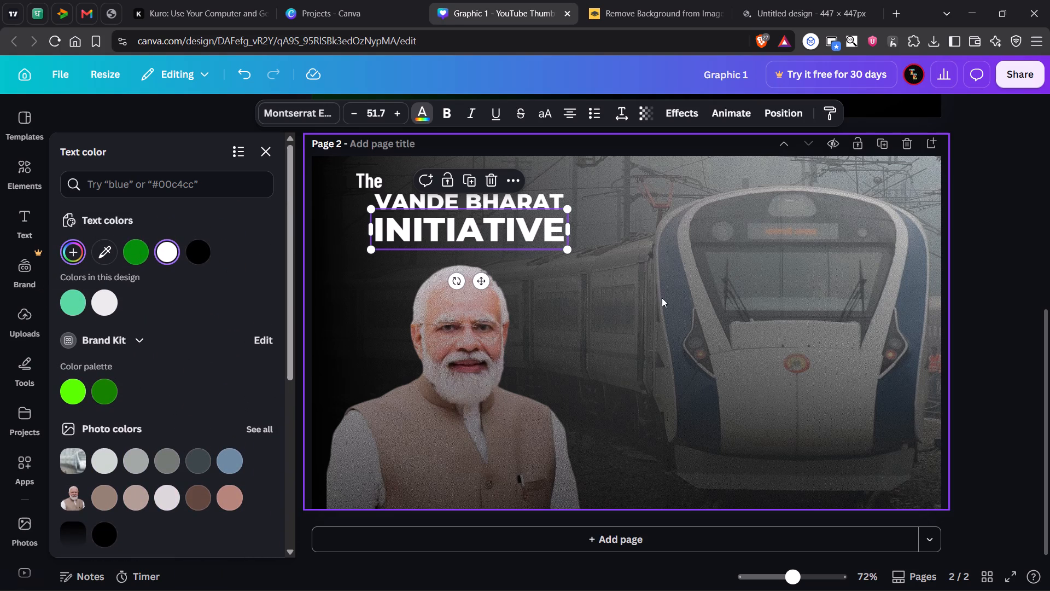
left_click_drag(164, 403, 176, 403)
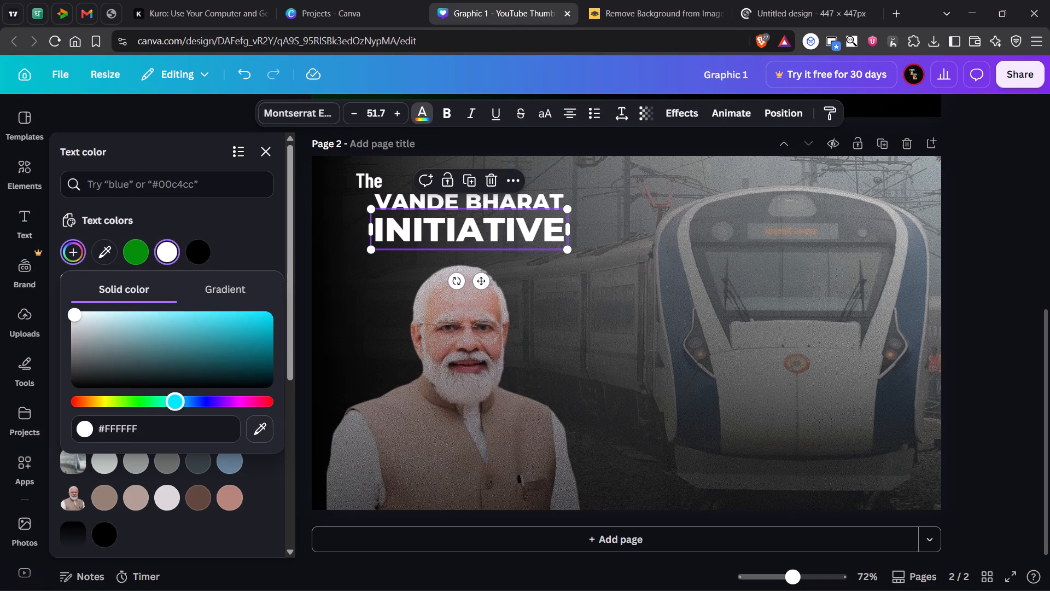
left_click_drag(176, 403, 177, 403)
left_click_drag(210, 369, 223, 359)
left_click_drag(223, 359, 261, 330)
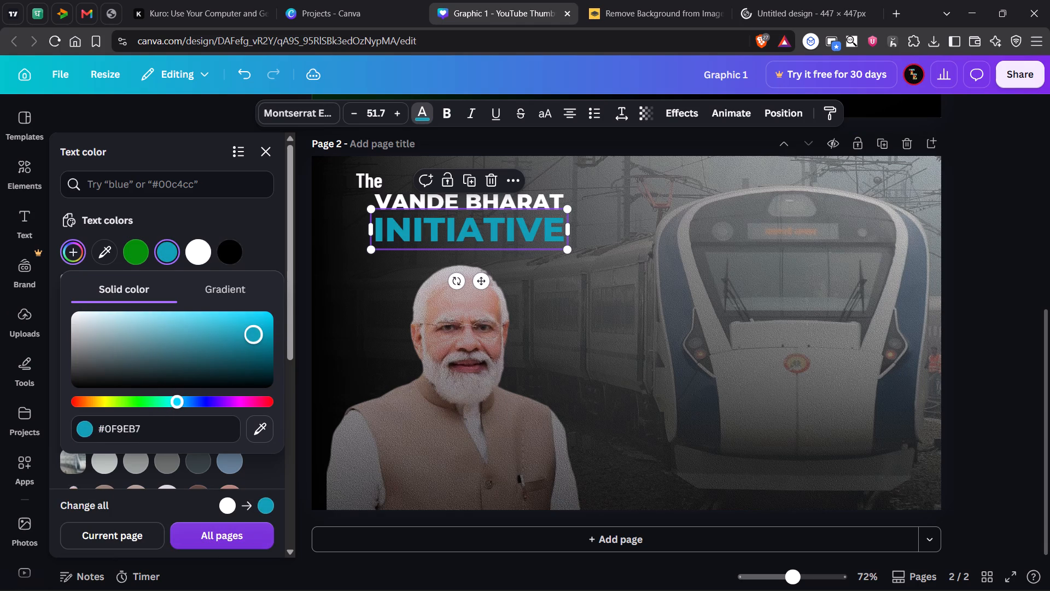
left_click_drag(261, 330, 278, 317)
left_click(302, 245)
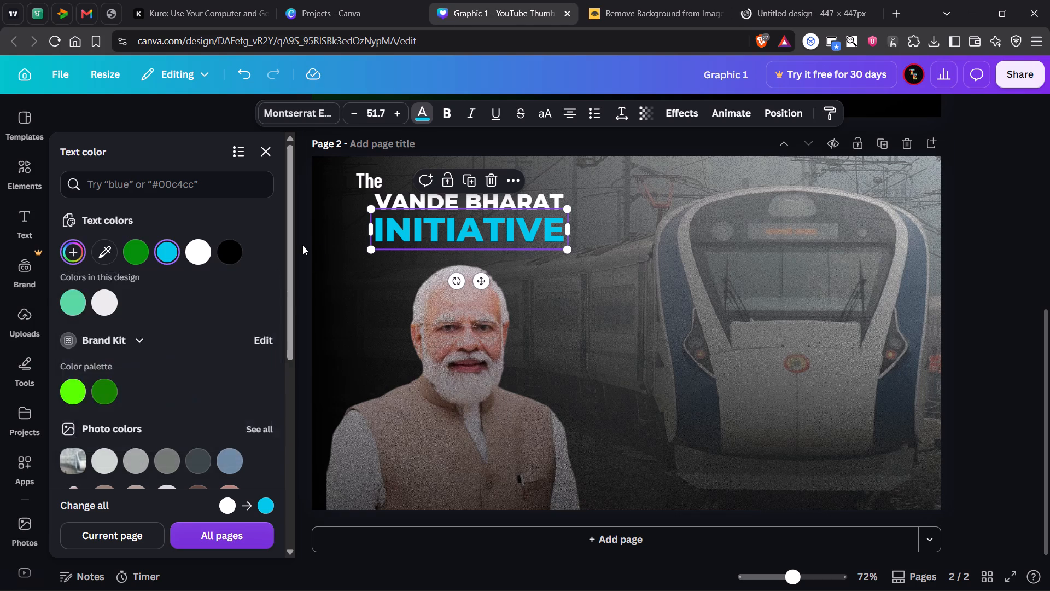
left_click(72, 246)
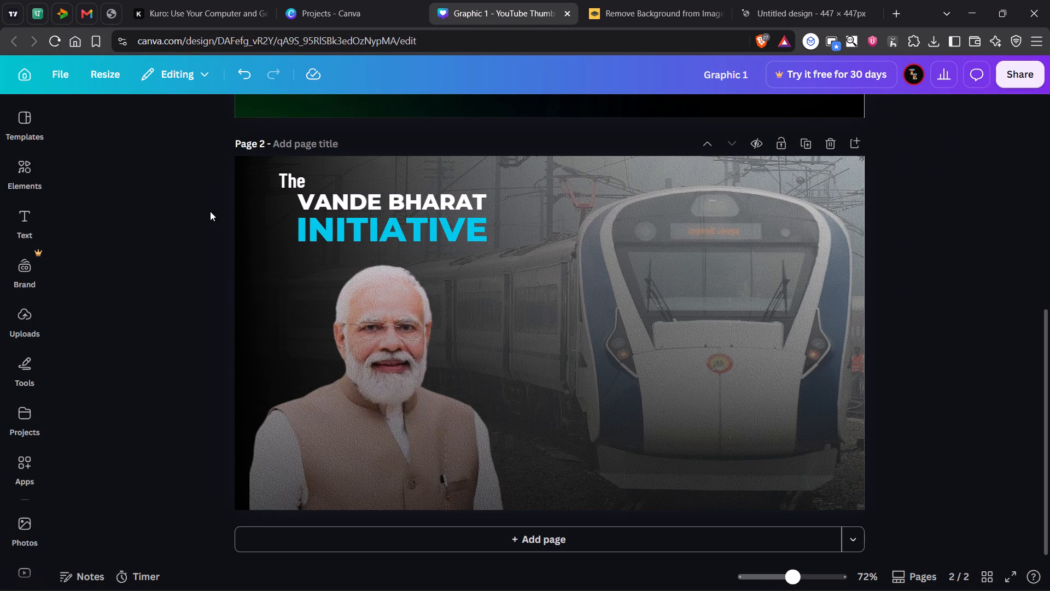
Recolour the word "The" above the heading with the same cyan-blue as INITIATIVE.
left_click(285, 181)
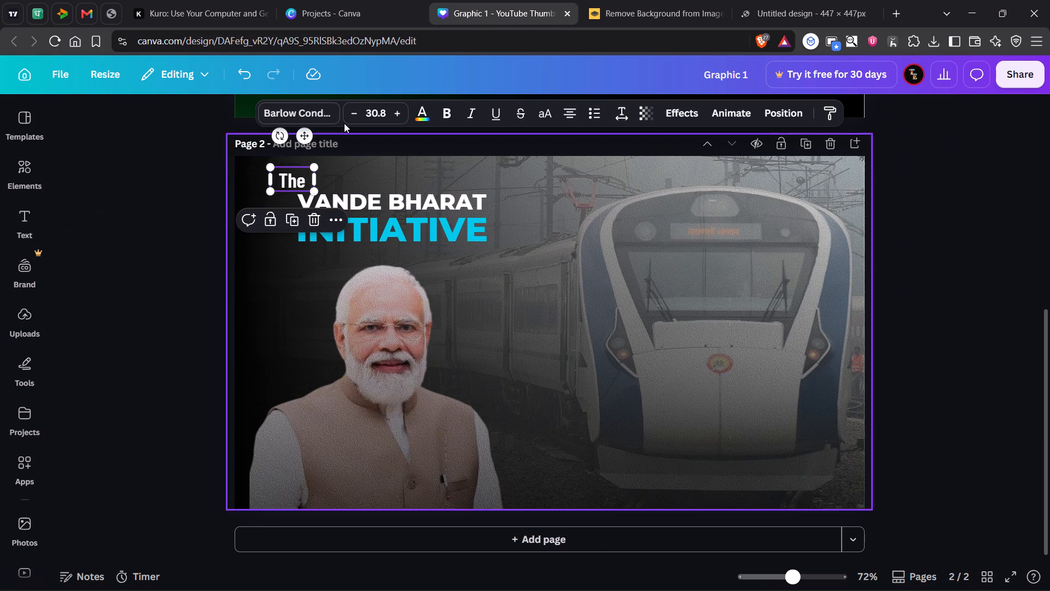
left_click(419, 114)
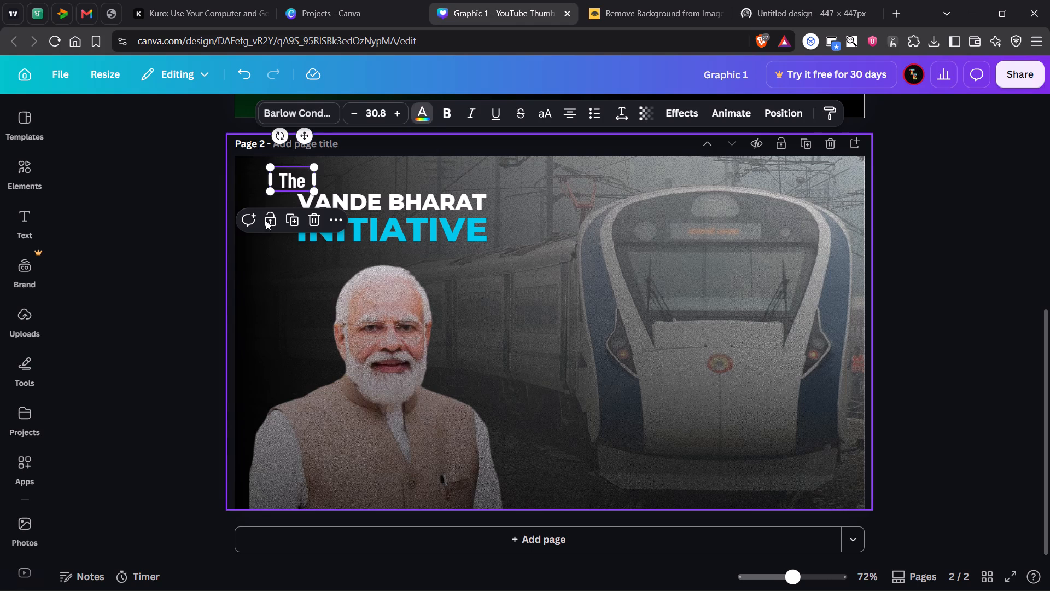
left_click(165, 252)
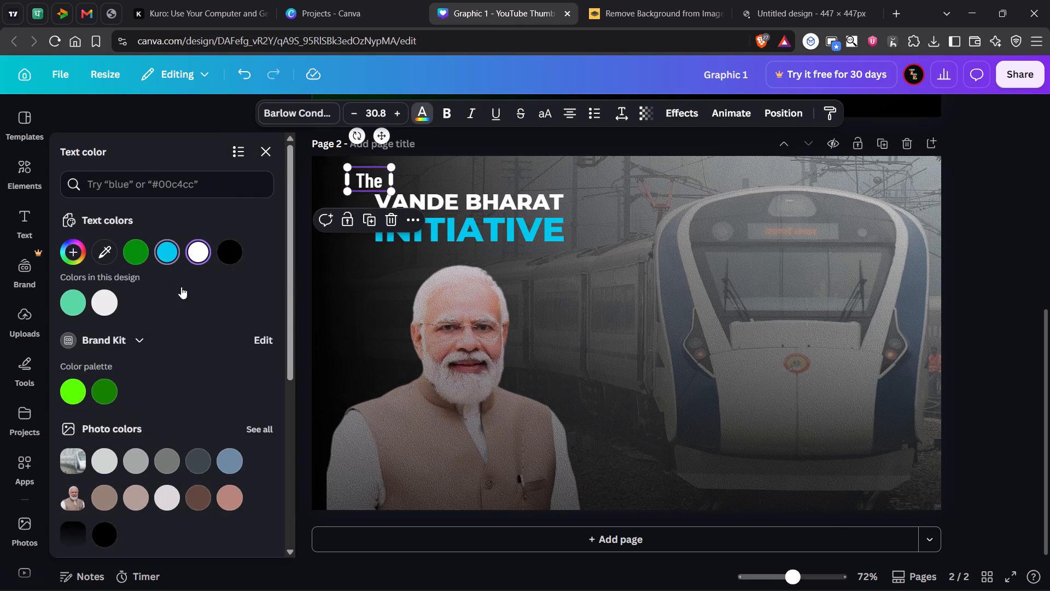
left_click(300, 256)
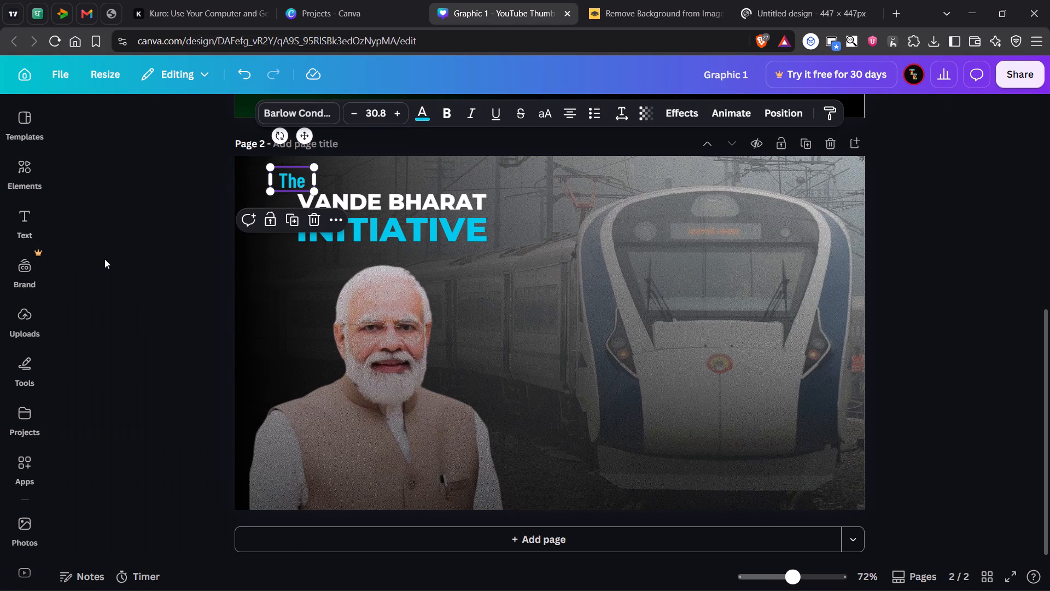
left_click(104, 259)
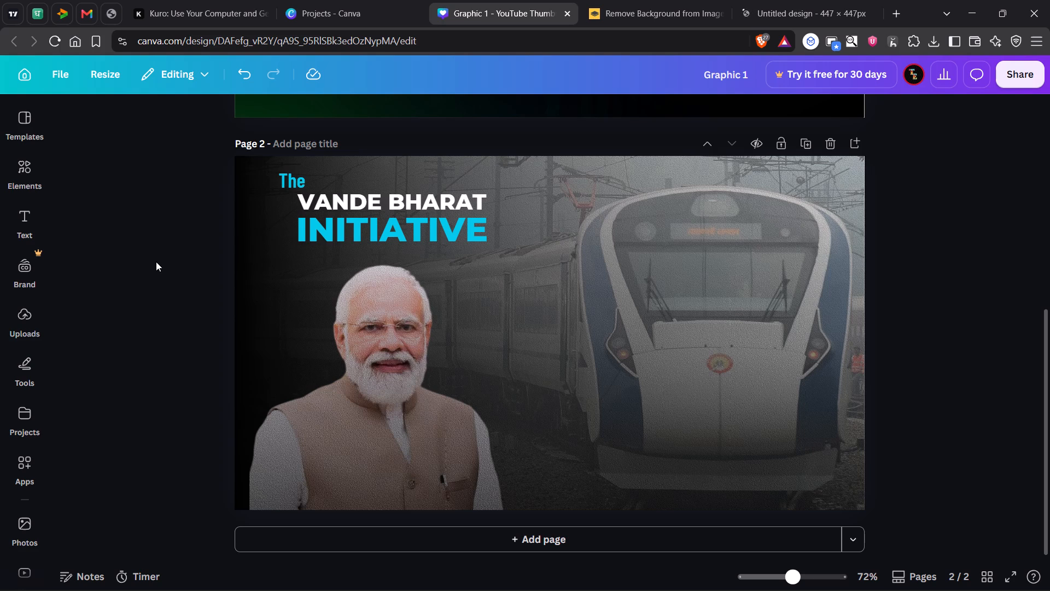
Copy the white brush-stroke underline from page 1 onto page 2 and place it beneath the end of INITIATIVE.
scroll(277, 303, "up", 4)
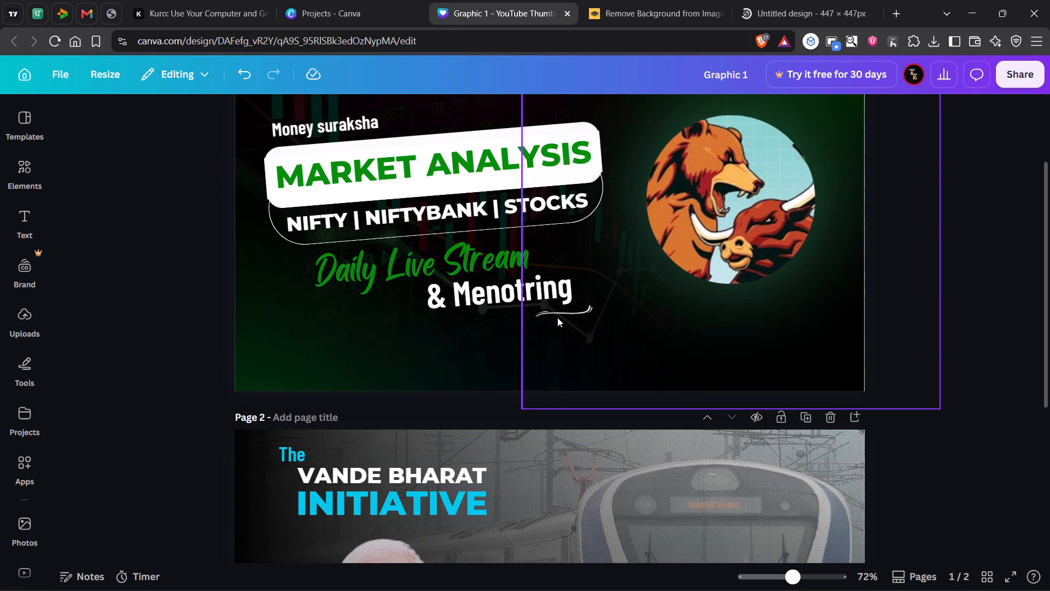
left_click(558, 311)
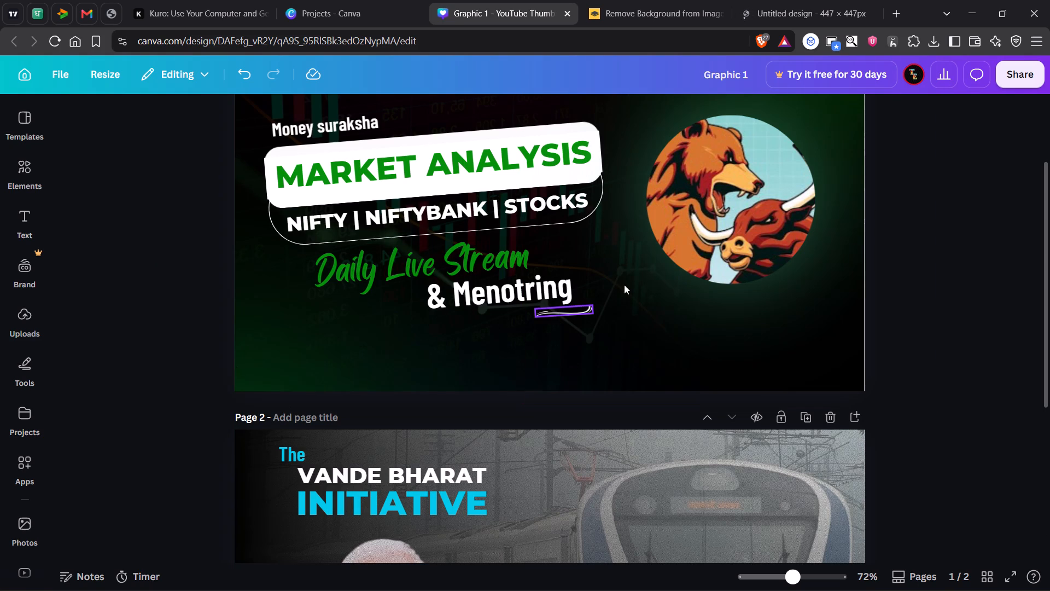
key("ctrl+c")
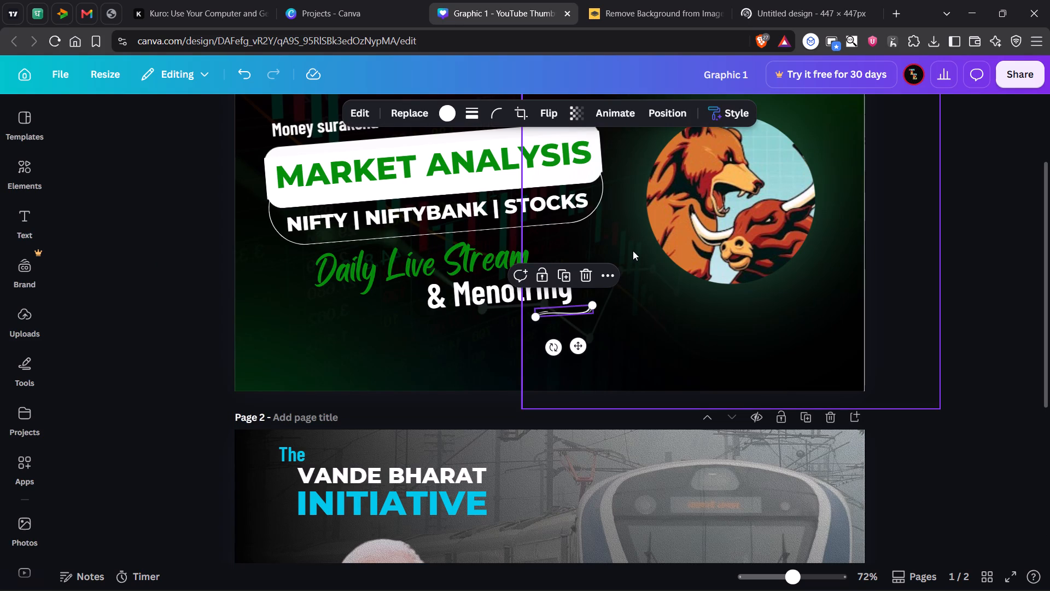
scroll(633, 251, "down", 3)
key("ctrl+v")
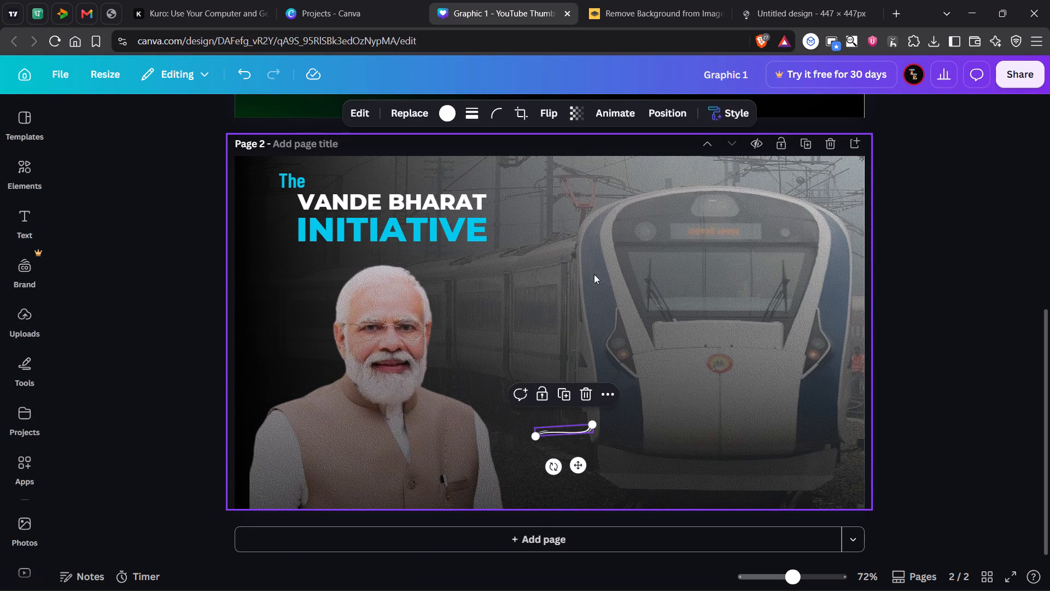
left_click_drag(565, 429, 493, 249)
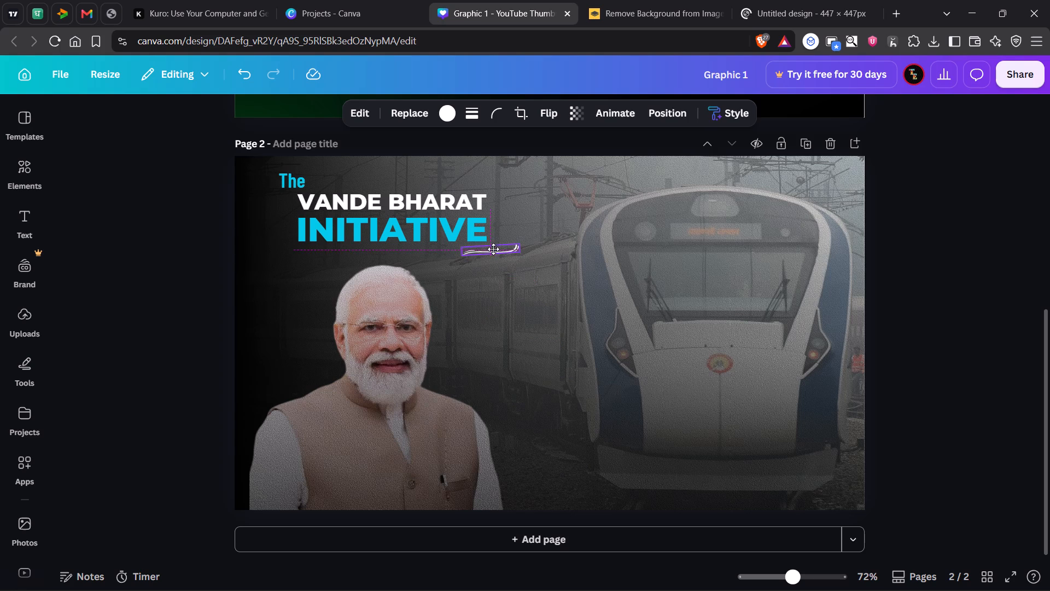
left_click_drag(493, 249, 491, 246)
left_click(480, 289)
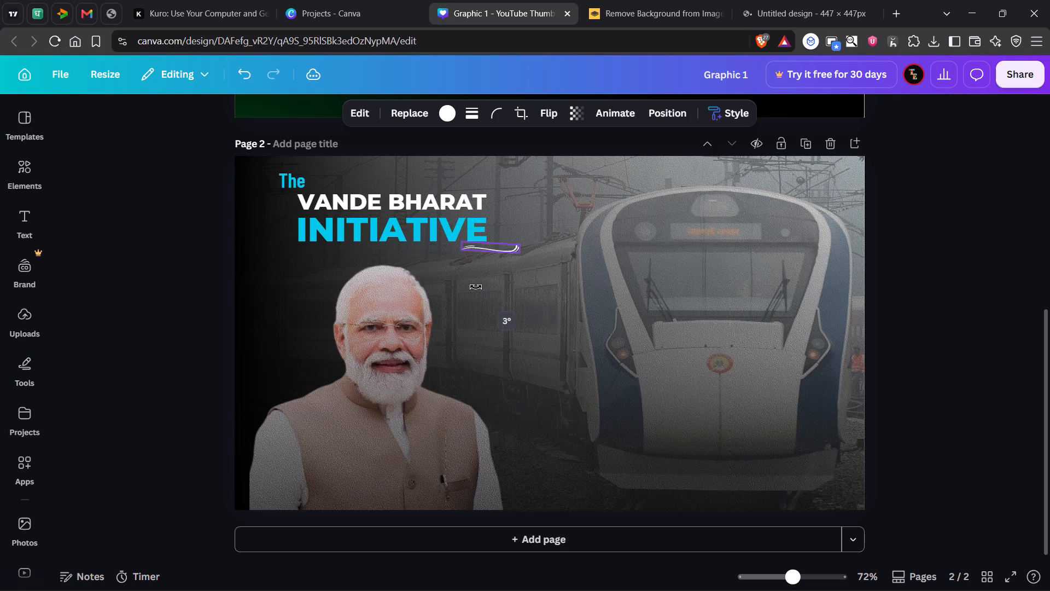
left_click(180, 245)
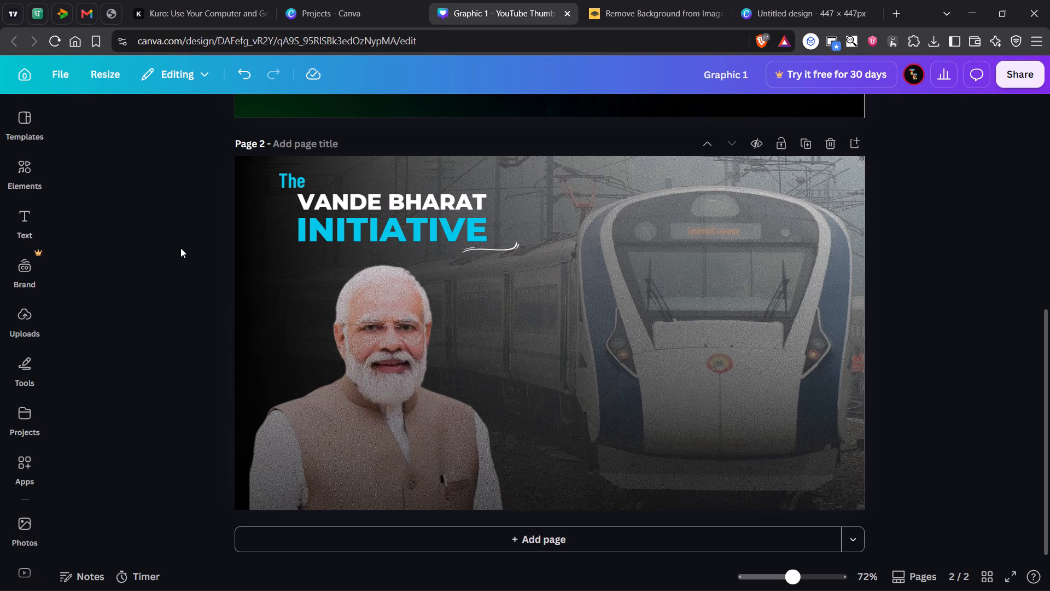
Lock the full-page gradient overlay on page 2.
left_click(257, 274)
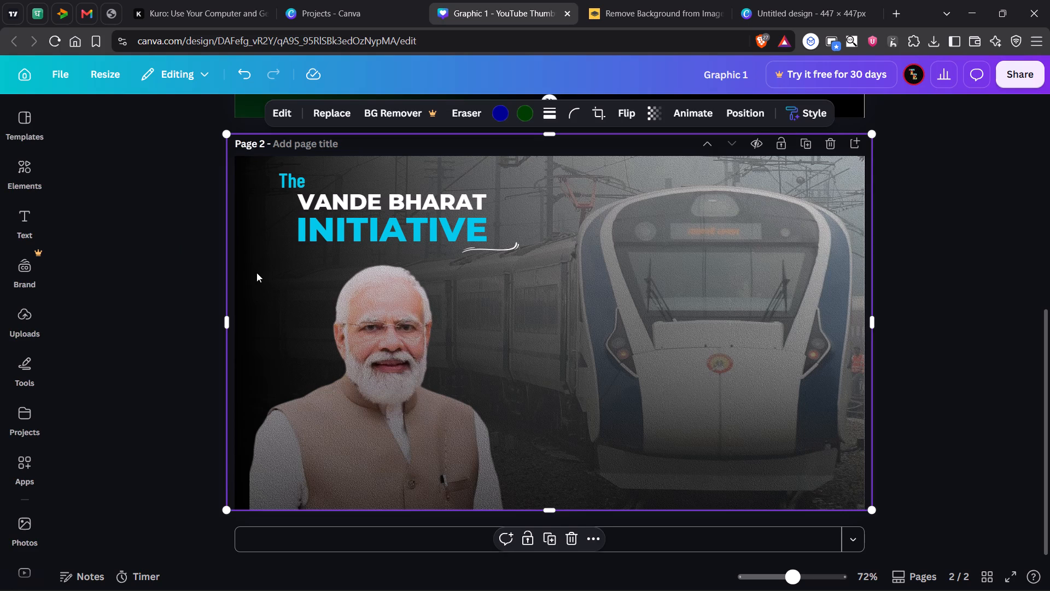
left_click(529, 536)
left_click(132, 214)
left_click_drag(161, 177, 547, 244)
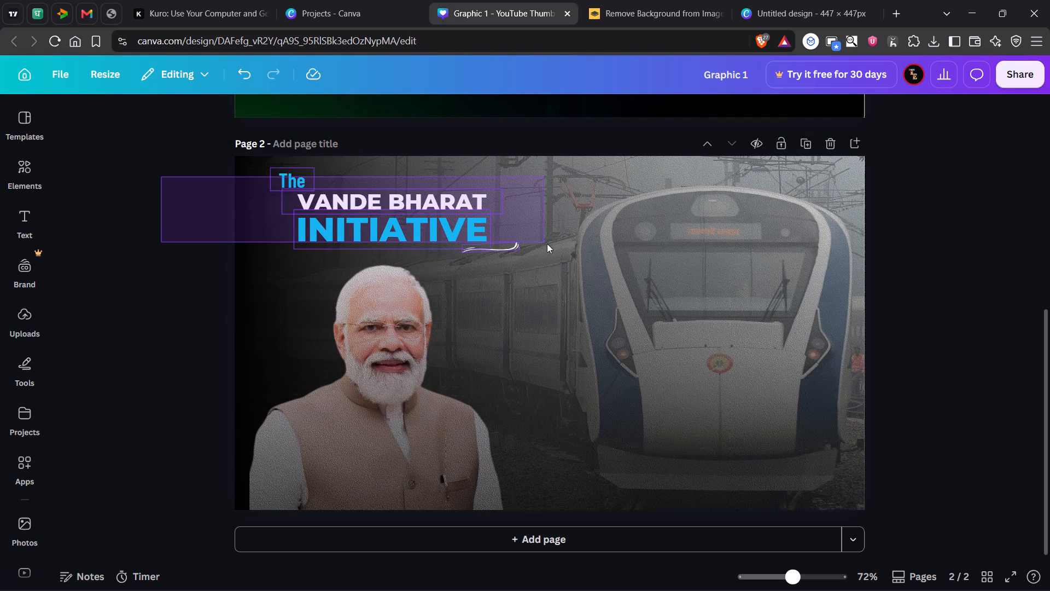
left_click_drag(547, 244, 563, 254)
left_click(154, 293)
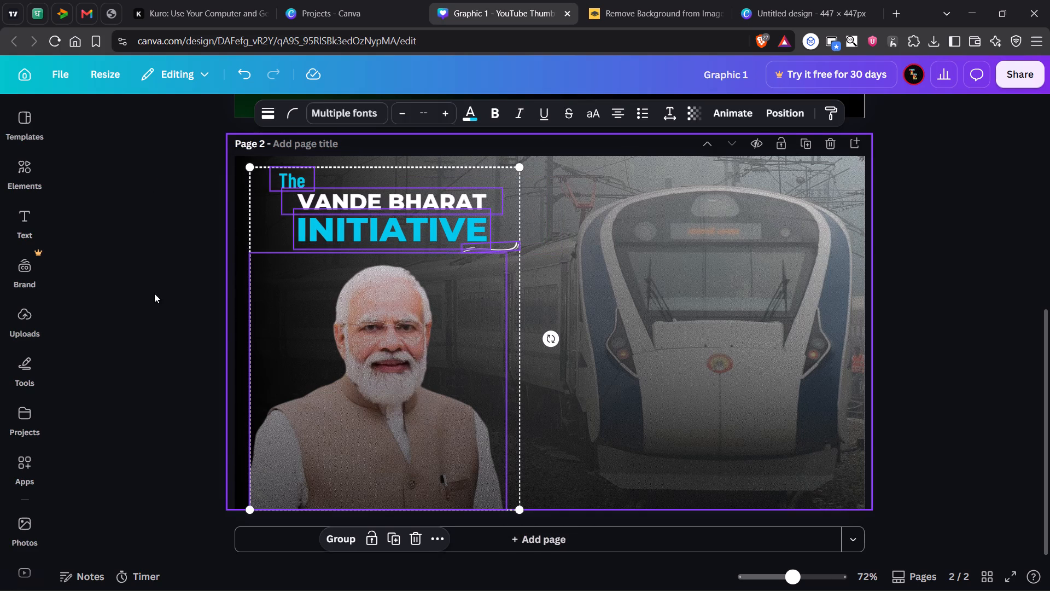
Enlarge the three heading texts and underline together to about 555 wide and 190 high, and reposition them above the Modi cut-out.
left_click_drag(535, 249, 507, 231)
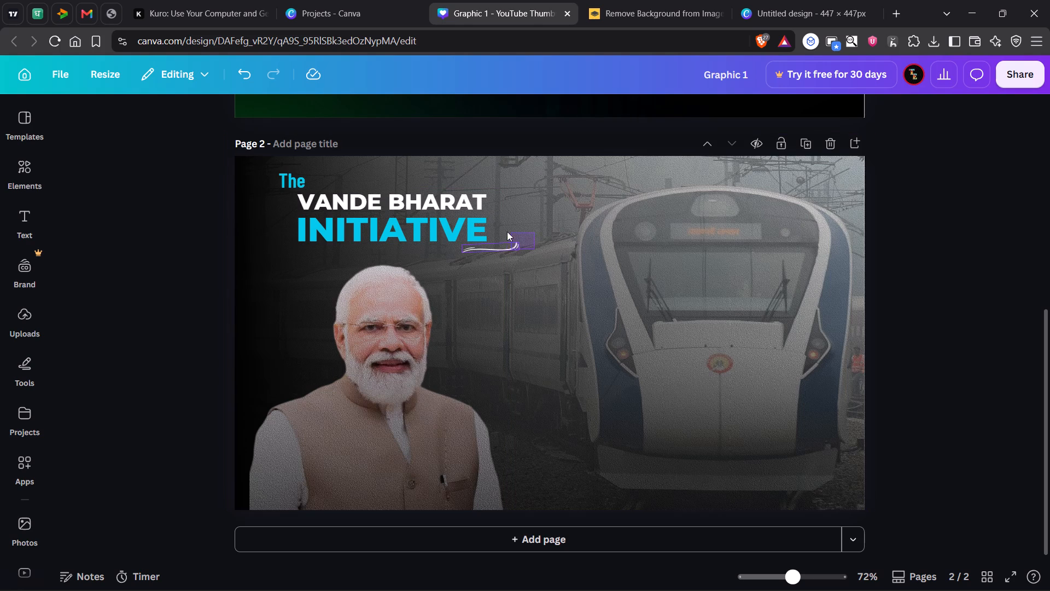
left_click_drag(507, 231, 293, 179)
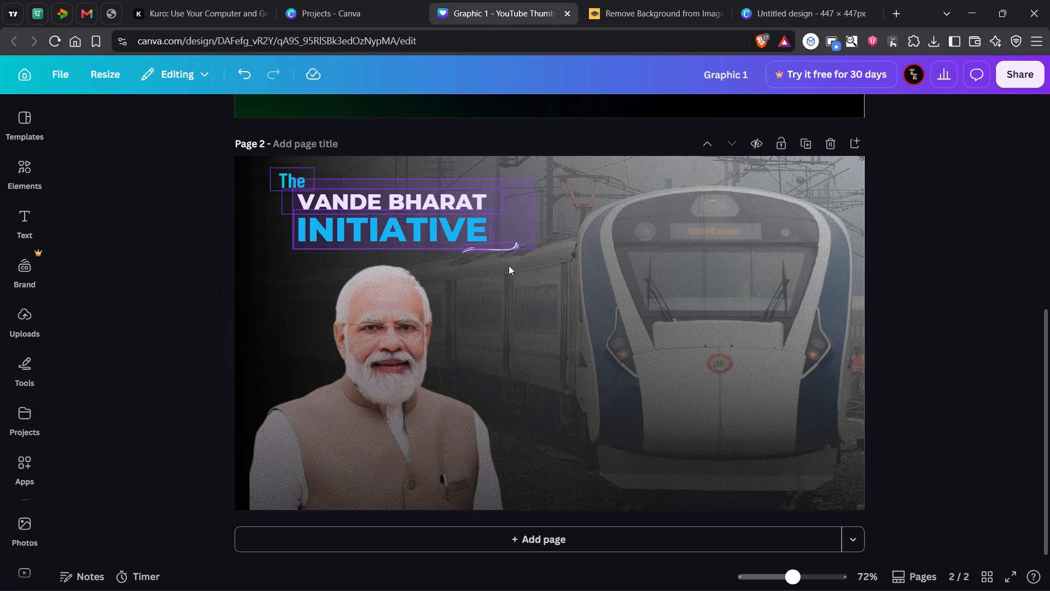
left_click_drag(523, 255, 546, 267)
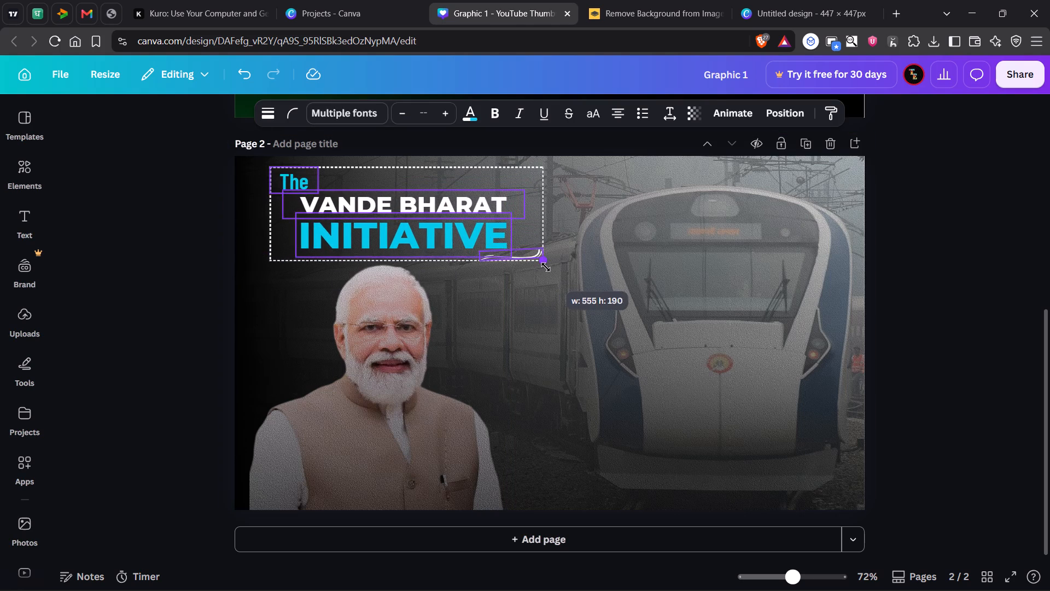
left_click_drag(546, 267, 548, 267)
left_click_drag(472, 238, 463, 233)
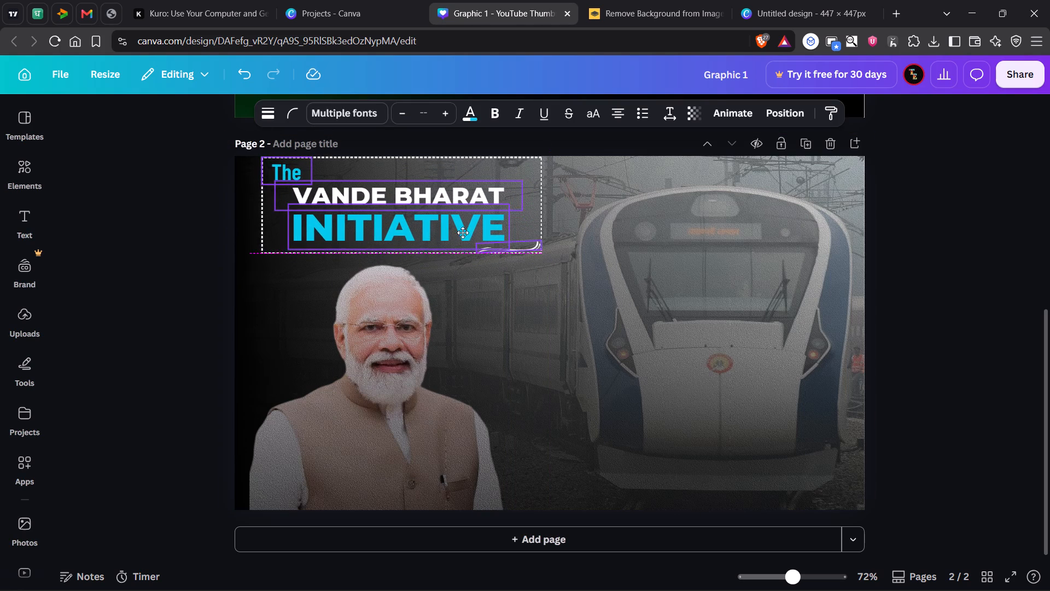
left_click_drag(463, 233, 461, 234)
left_click(180, 266)
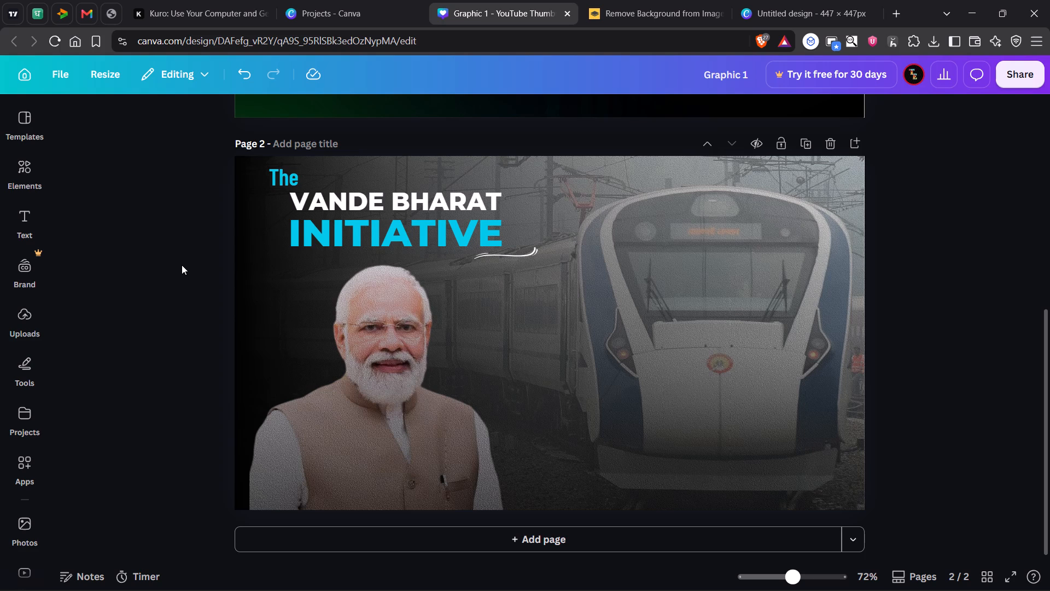
Add a new blank page after page 2.
scroll(182, 265, "down", 4)
scroll(182, 265, "up", 7)
scroll(182, 265, "down", 9)
left_click(526, 538)
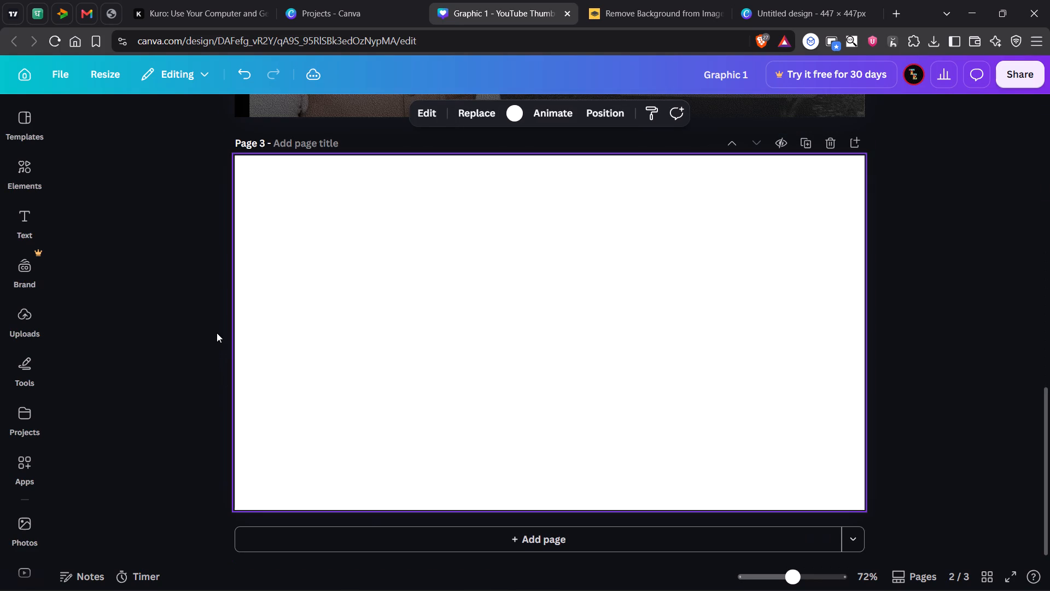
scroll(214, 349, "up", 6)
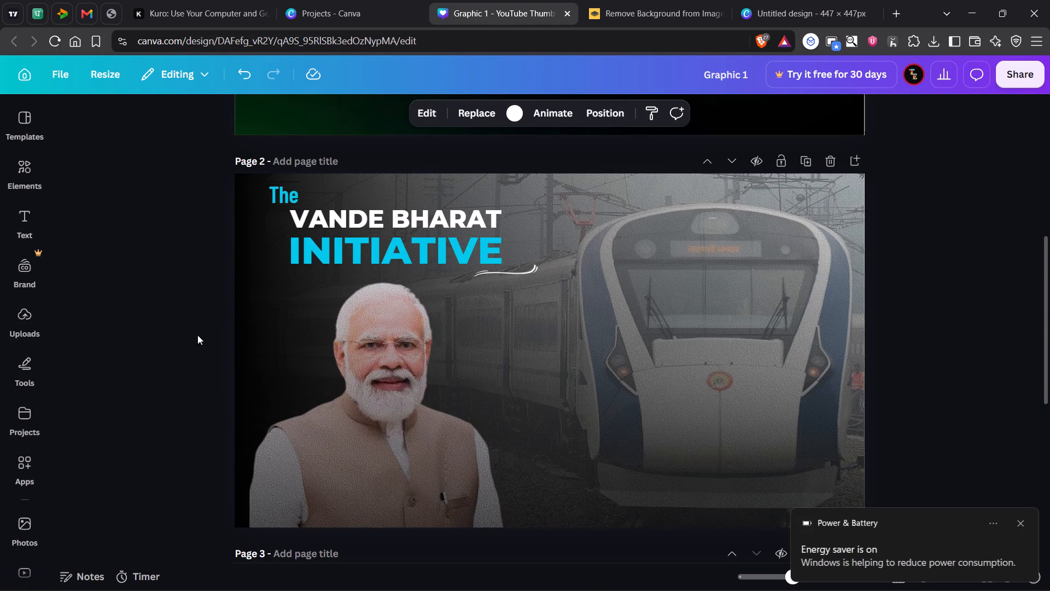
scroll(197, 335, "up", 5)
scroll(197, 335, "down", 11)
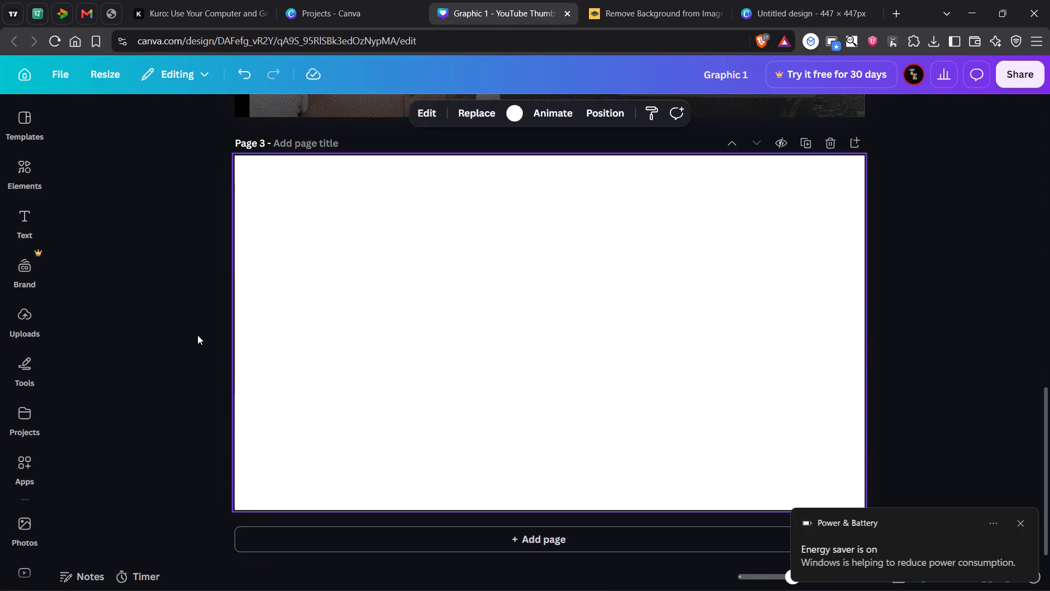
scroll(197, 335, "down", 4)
Dismiss the Power & Battery energy saver notification.
left_click(1017, 523)
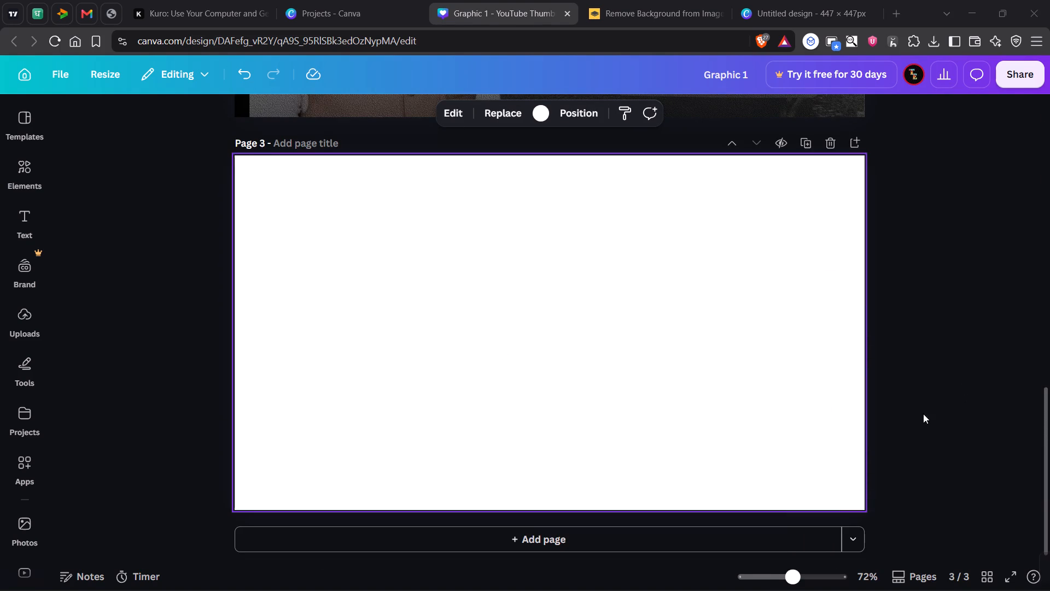